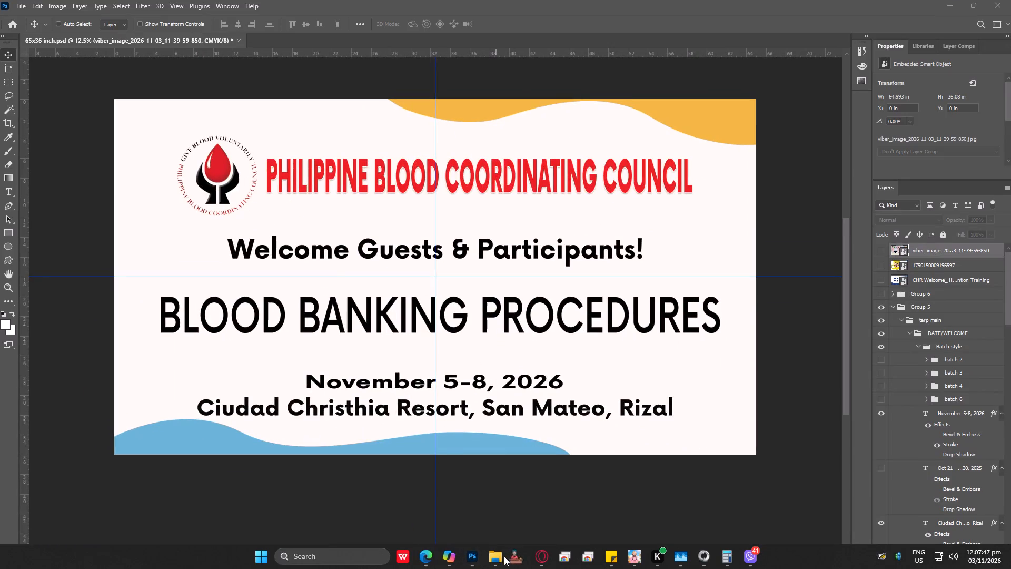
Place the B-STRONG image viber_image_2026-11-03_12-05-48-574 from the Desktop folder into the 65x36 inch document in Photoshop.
click(488, 559)
click(75, 213)
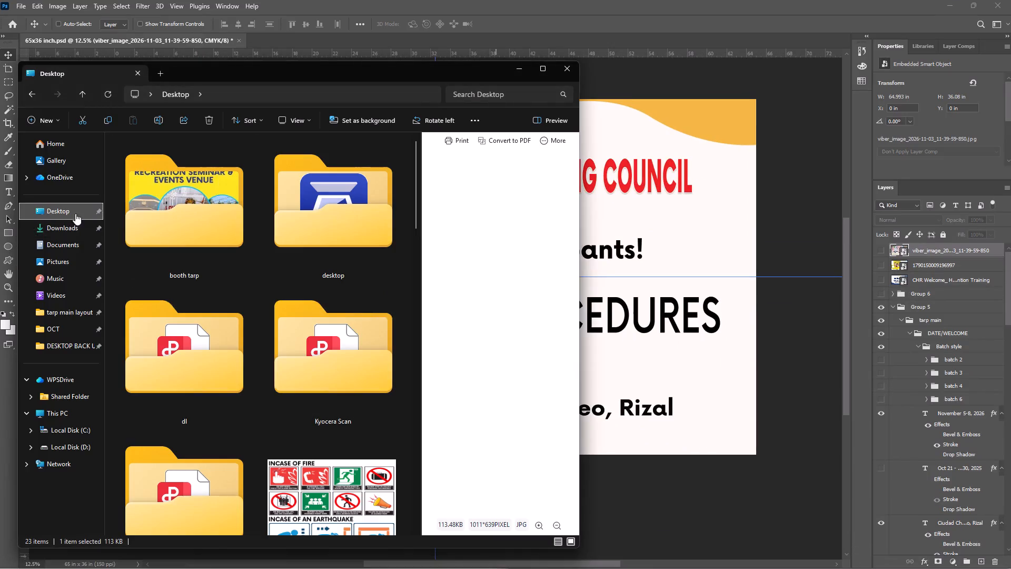
scroll(234, 325, down, 10)
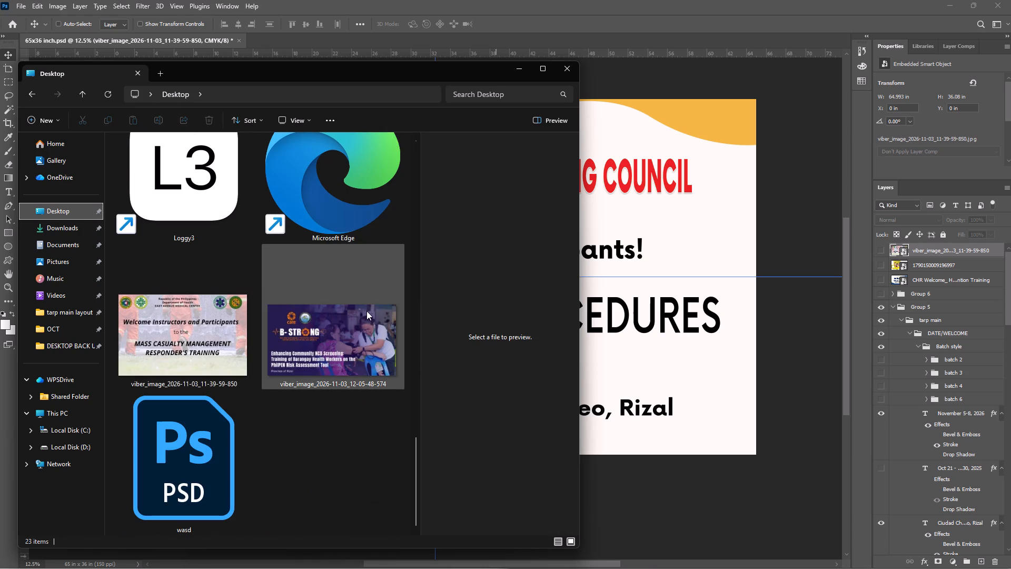
drag(337, 320, 619, 289)
drag(349, 314, 651, 294)
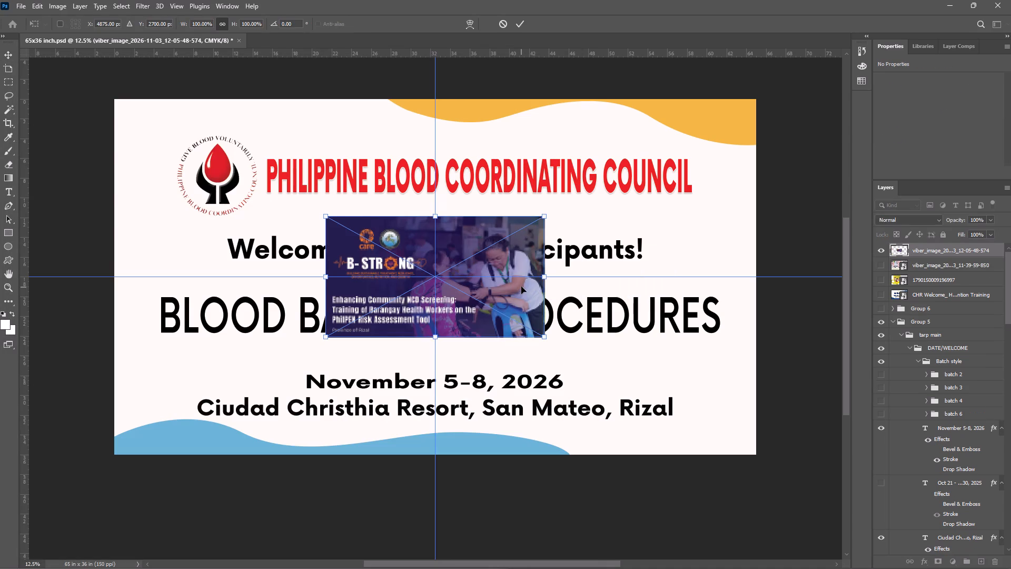
Align the placed B-STRONG image to the canvas's top-left corner and stretch it to about 65 x 36 in, covering the whole canvas.
drag(521, 287, 314, 172)
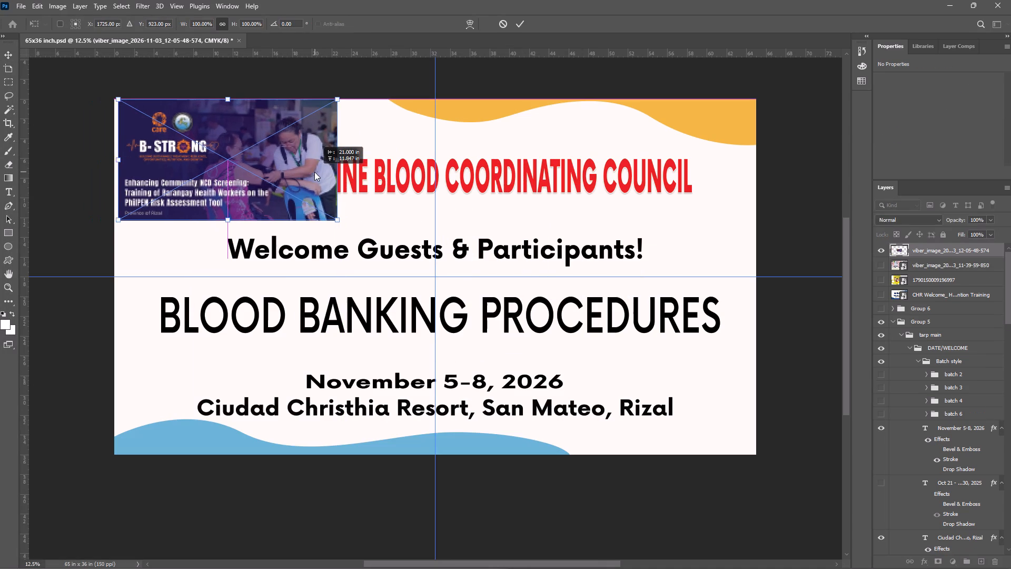
drag(314, 172, 311, 172)
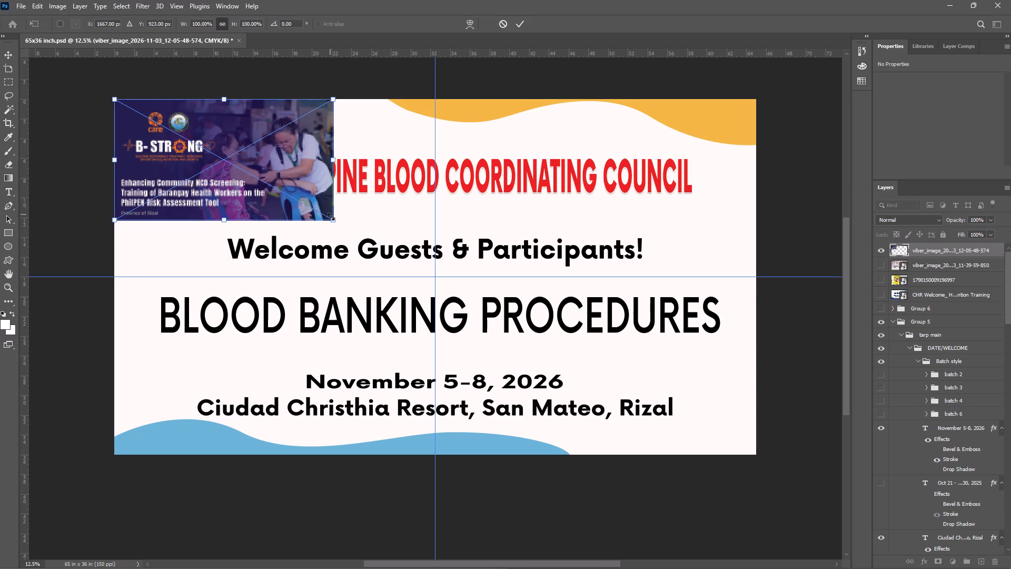
shift+drag(332, 218, 750, 451)
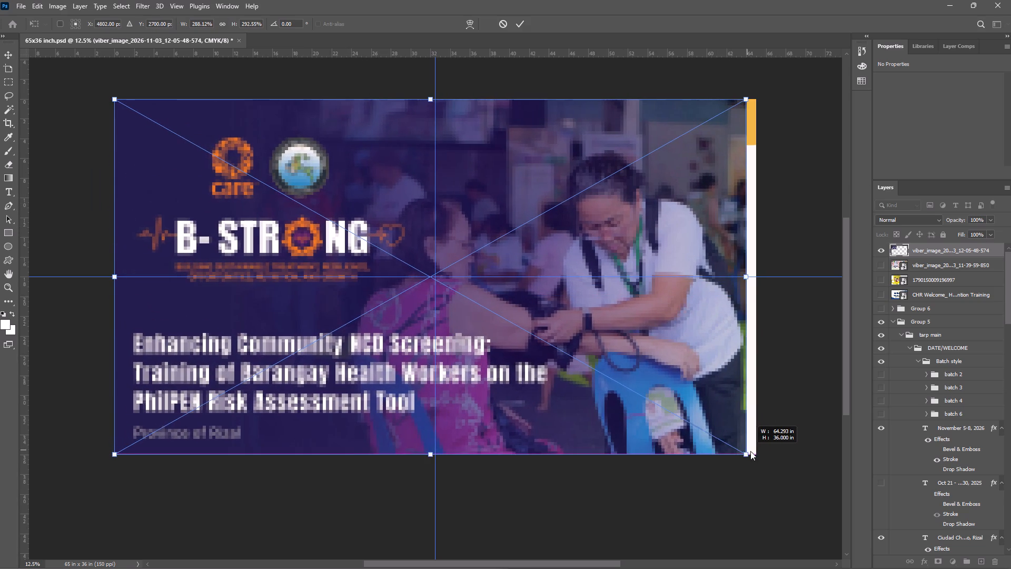
shift+drag(750, 451, 752, 451)
click(522, 24)
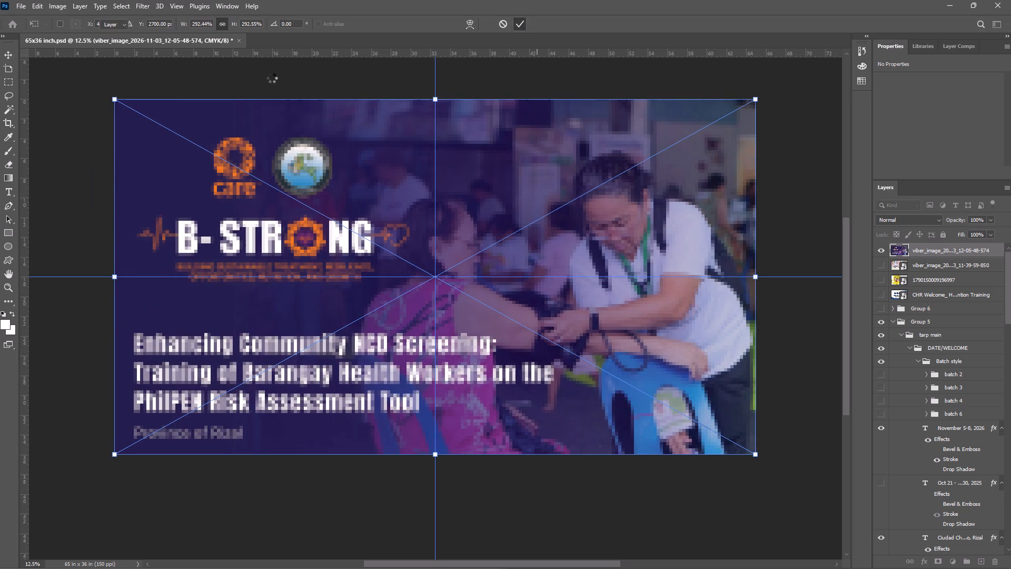
Export the B-STRONG layout as a PNG to the Desktop folder, naming the file "65x36 inch CARE 1".
click(24, 4)
click(99, 170)
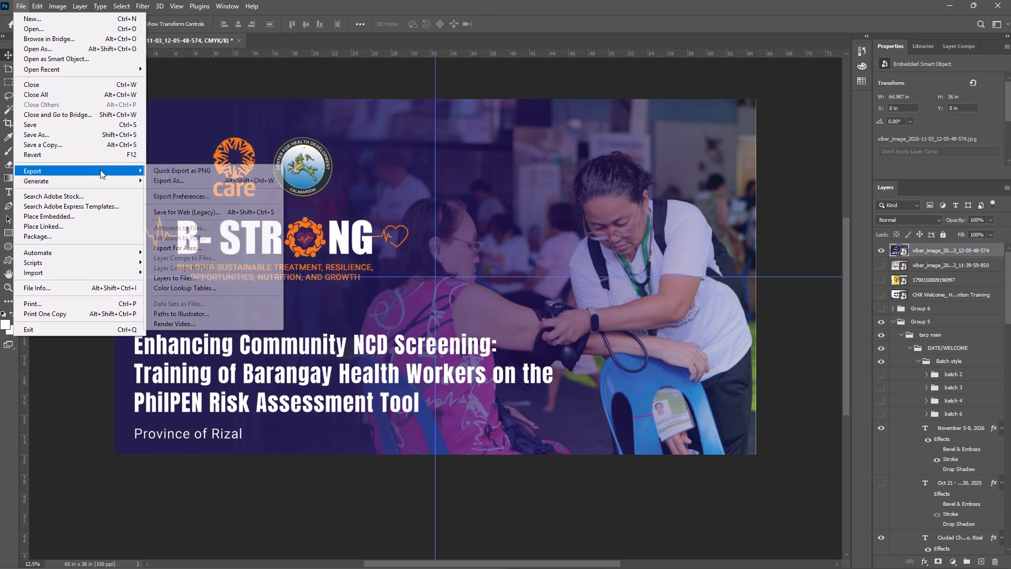
click(194, 170)
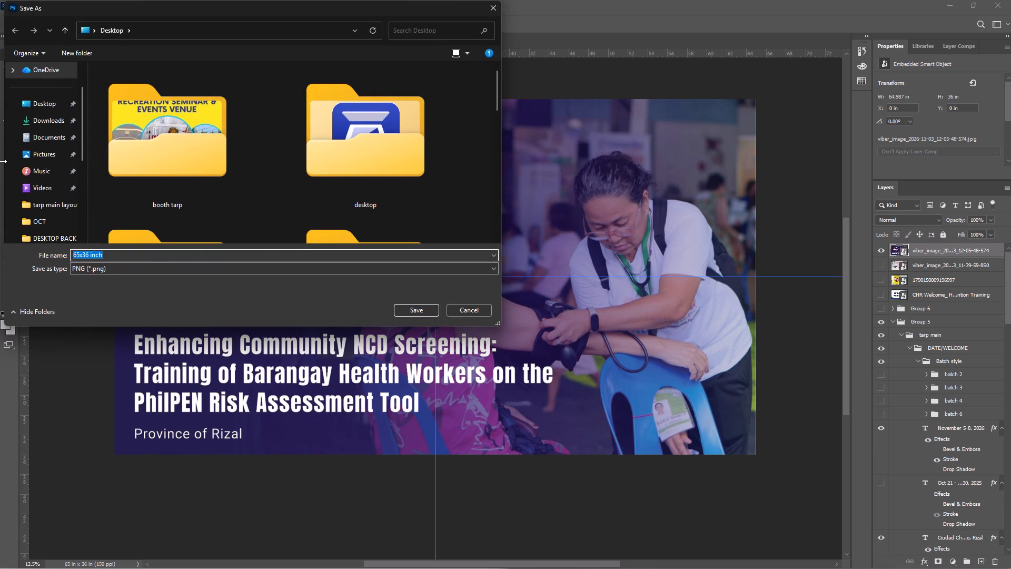
click(187, 252)
key(space)
key(shift+c)
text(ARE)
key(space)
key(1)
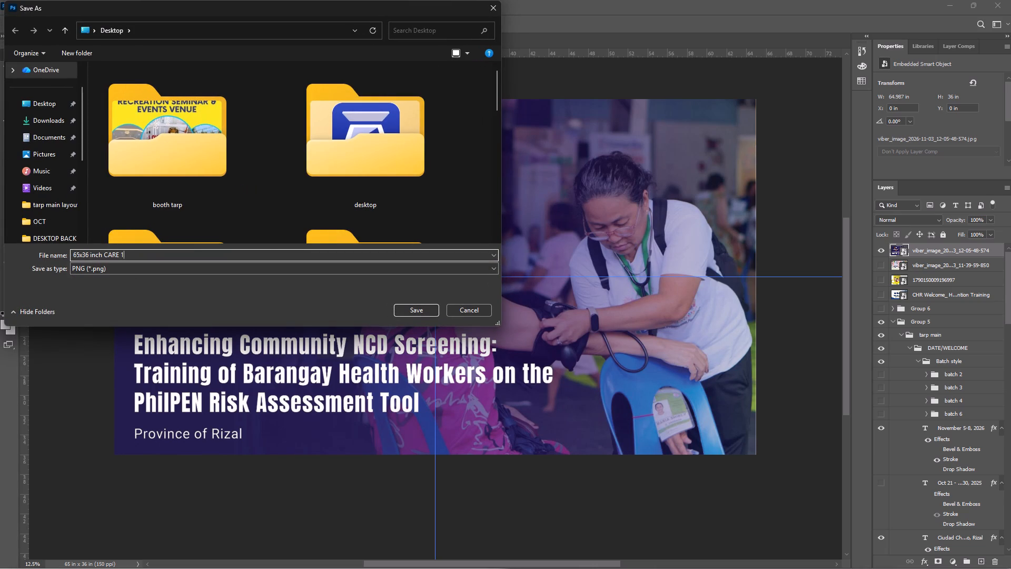
Complete the PNG file name as "65x36 inch CARE 1pc" and save the B-STRONG layout to the Desktop folder.
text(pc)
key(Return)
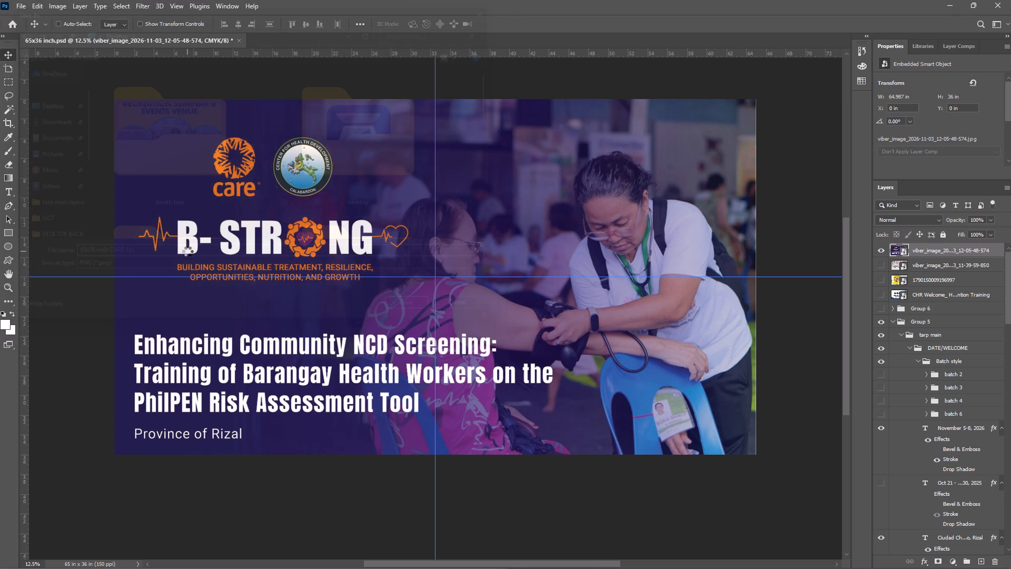
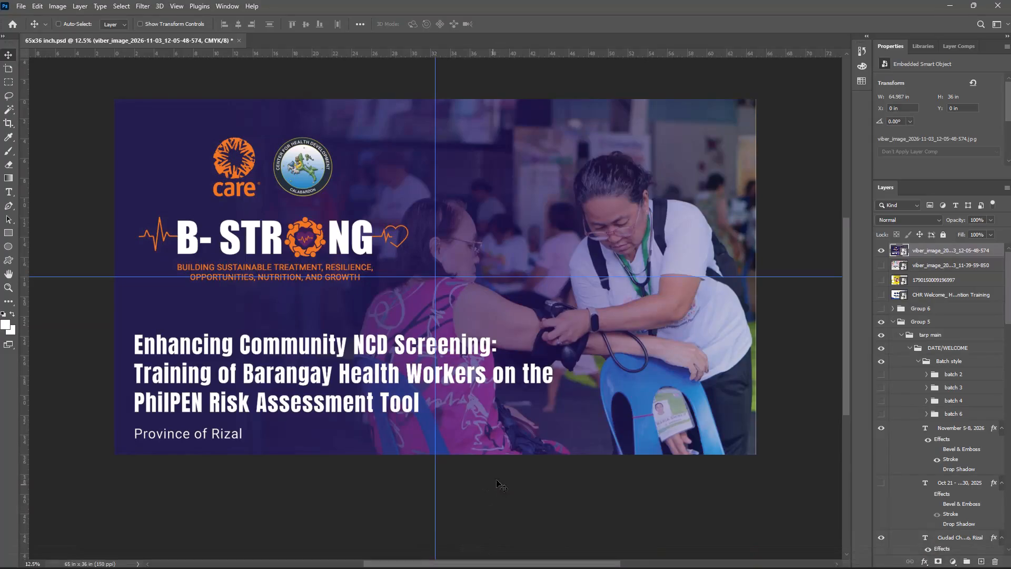
Switch from Photoshop to the Microsoft Edge browser.
click(432, 557)
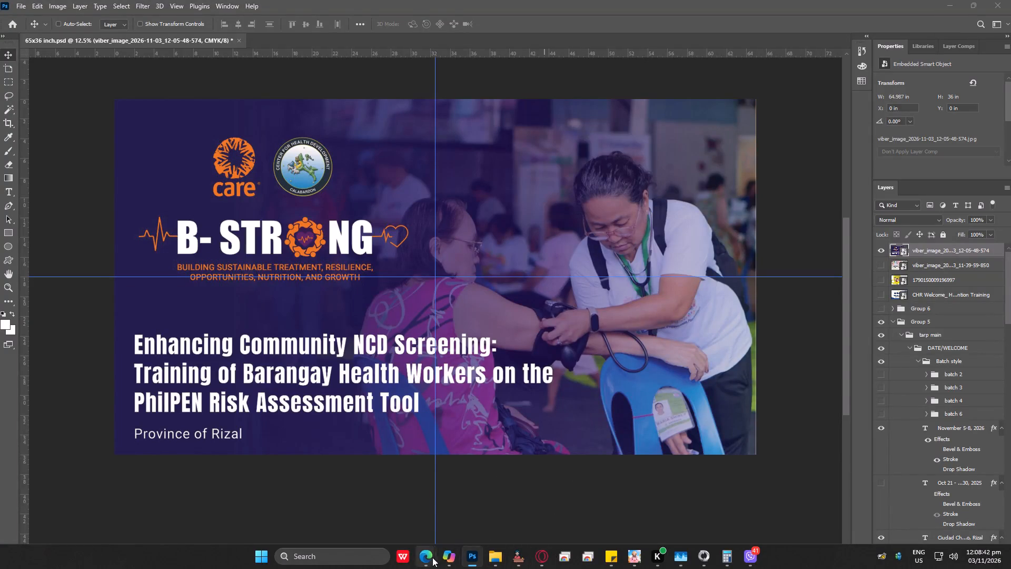
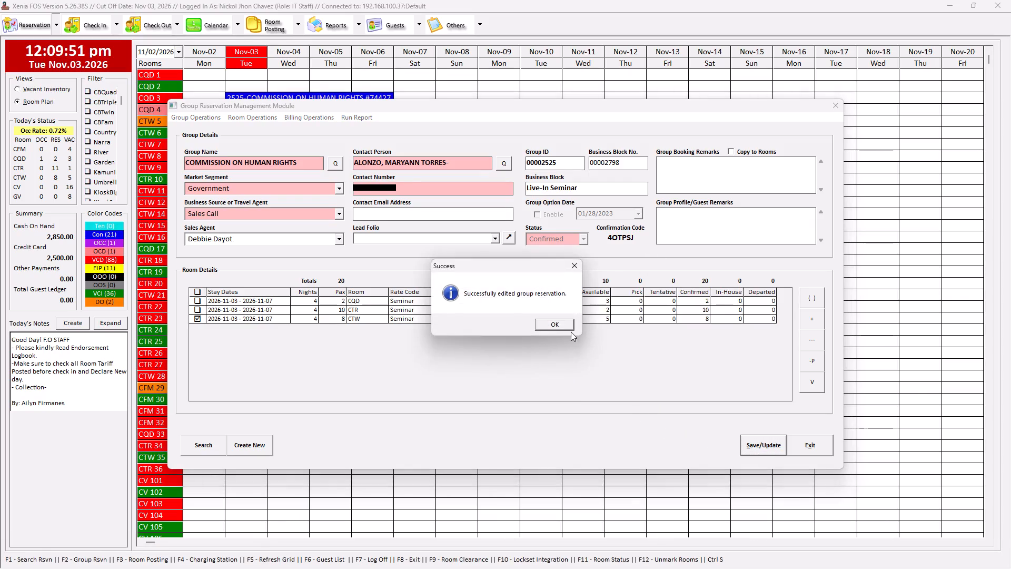
Assign room 27 to the newly added one-room CTR reservation of the COMMISSION ON HUMAN RIGHTS group and save the update.
click(556, 323)
click(224, 329)
click(201, 328)
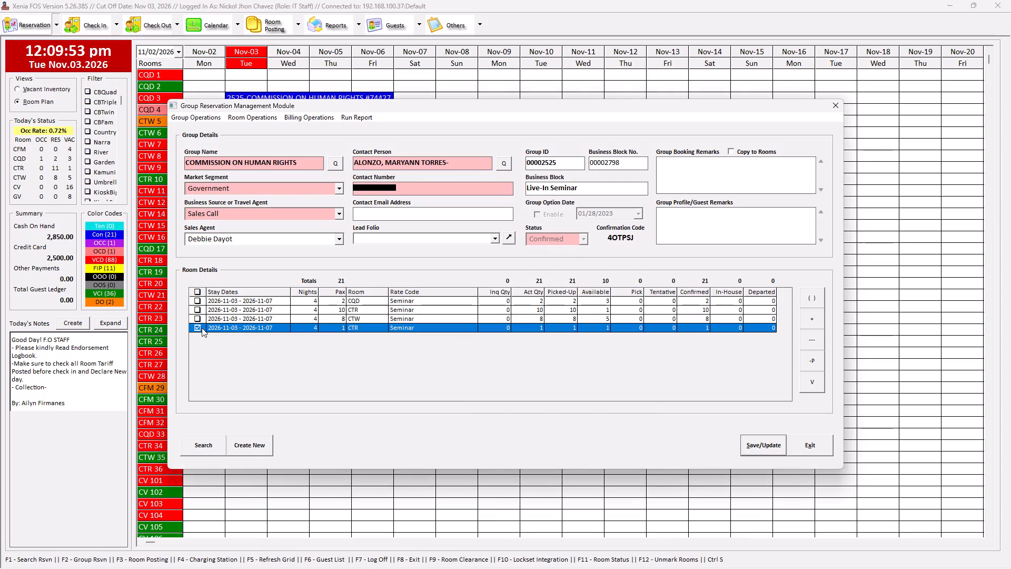
click(254, 116)
click(272, 146)
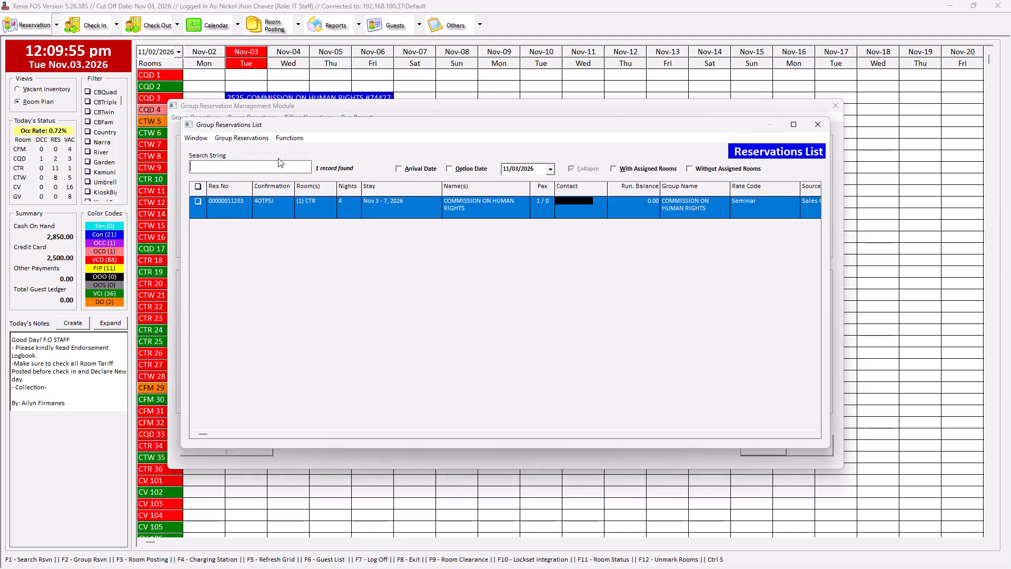
double_click(321, 208)
click(498, 248)
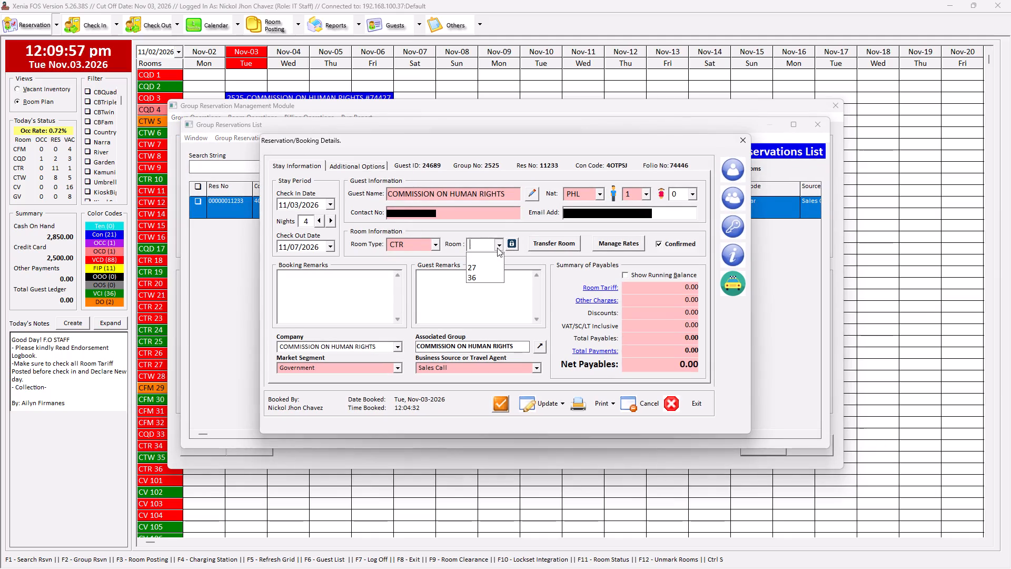
click(484, 266)
click(534, 396)
click(565, 329)
click(742, 138)
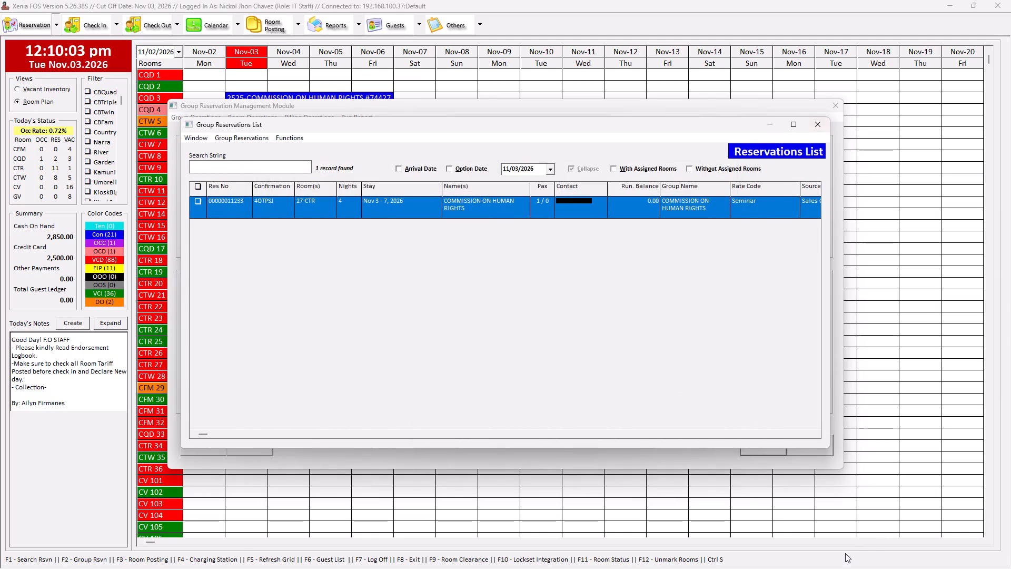
Switch to the Sales Portal in Microsoft Edge and close the COMMISSION ON HUMAN RIGHTS room, group reservation and business block windows.
click(421, 555)
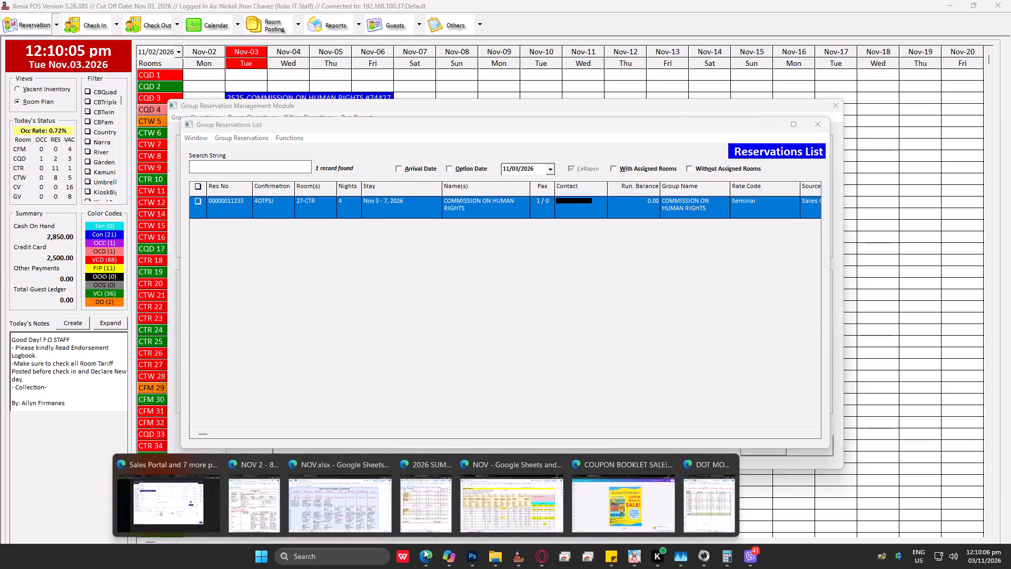
click(155, 490)
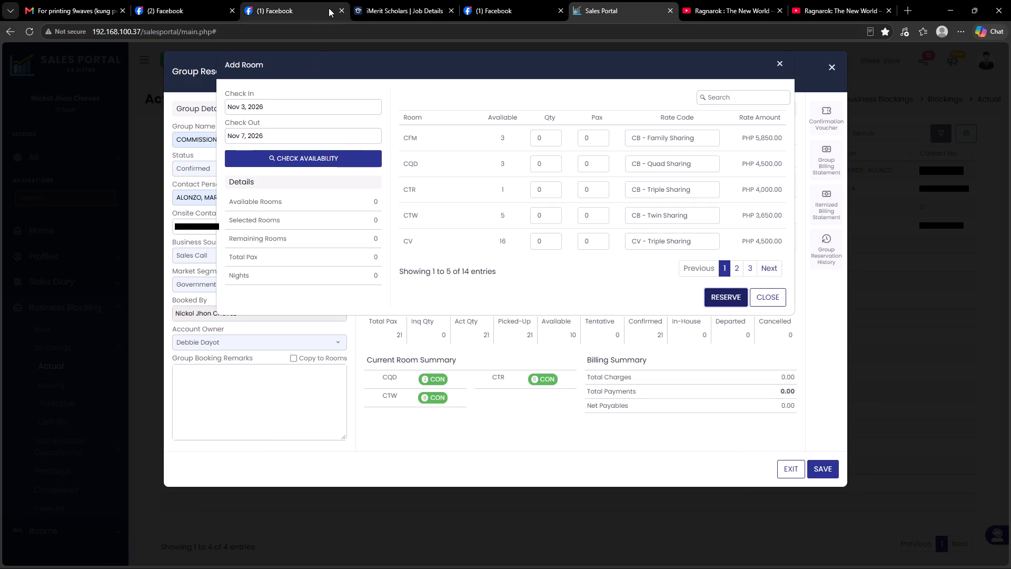
click(774, 62)
click(826, 67)
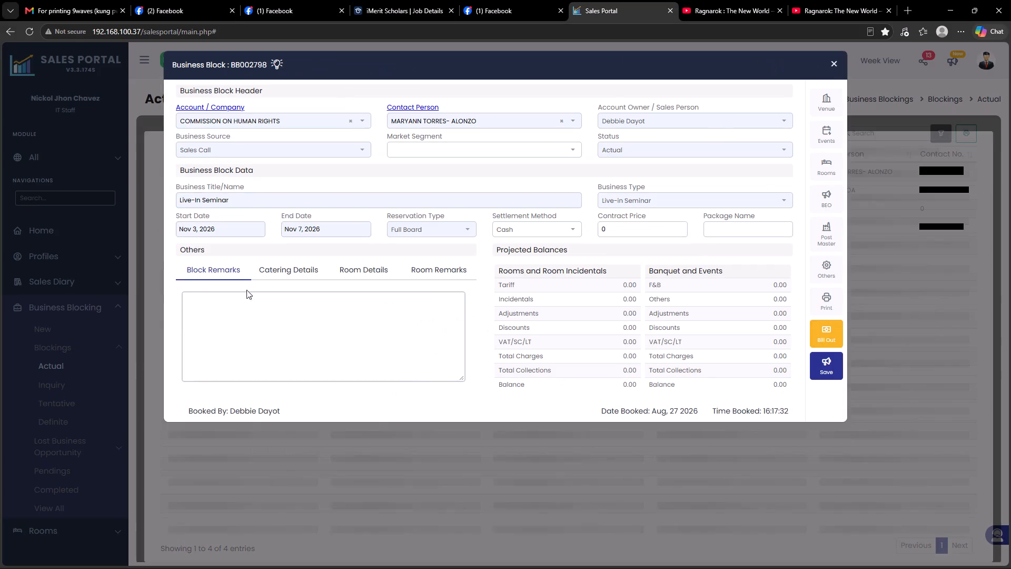
click(828, 57)
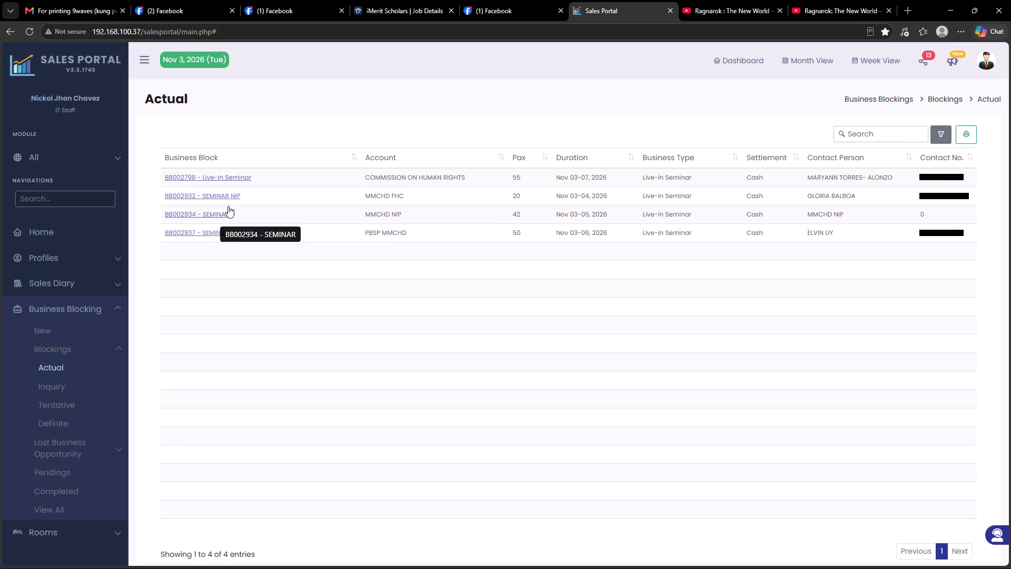
Open business block BB002932 - SEMINAR NIP and create a group room reservation for it.
click(233, 191)
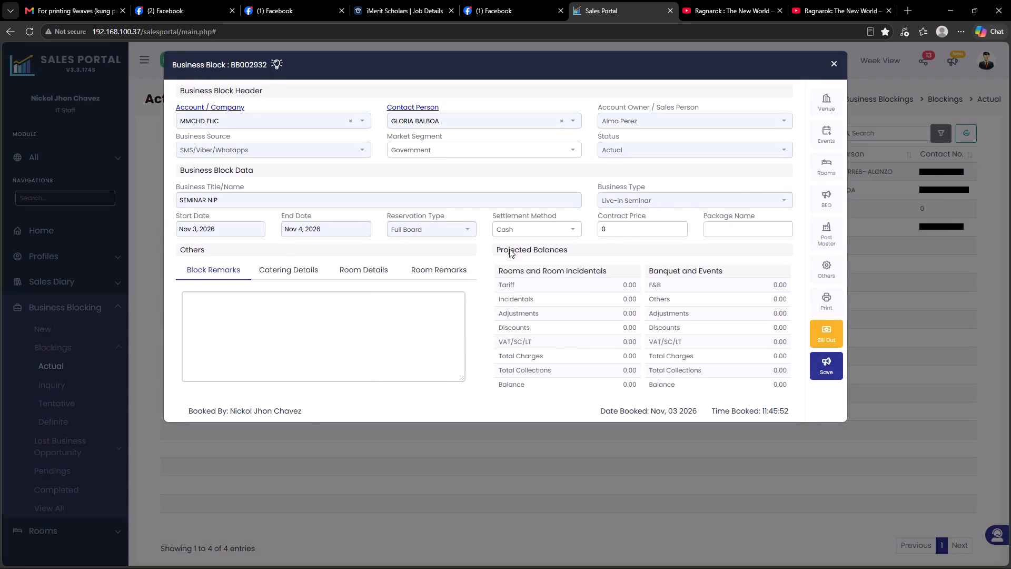
click(829, 163)
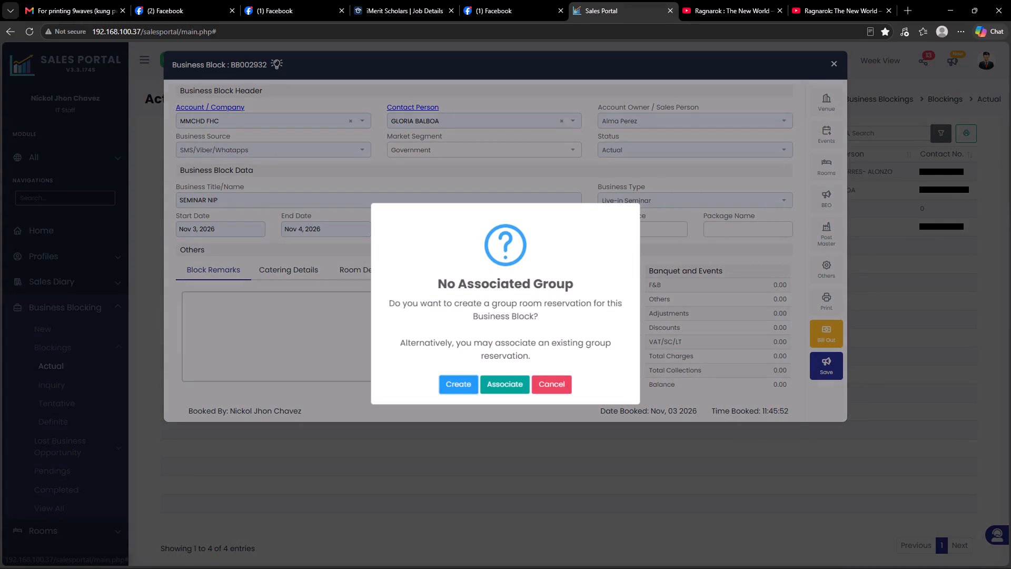
click(463, 379)
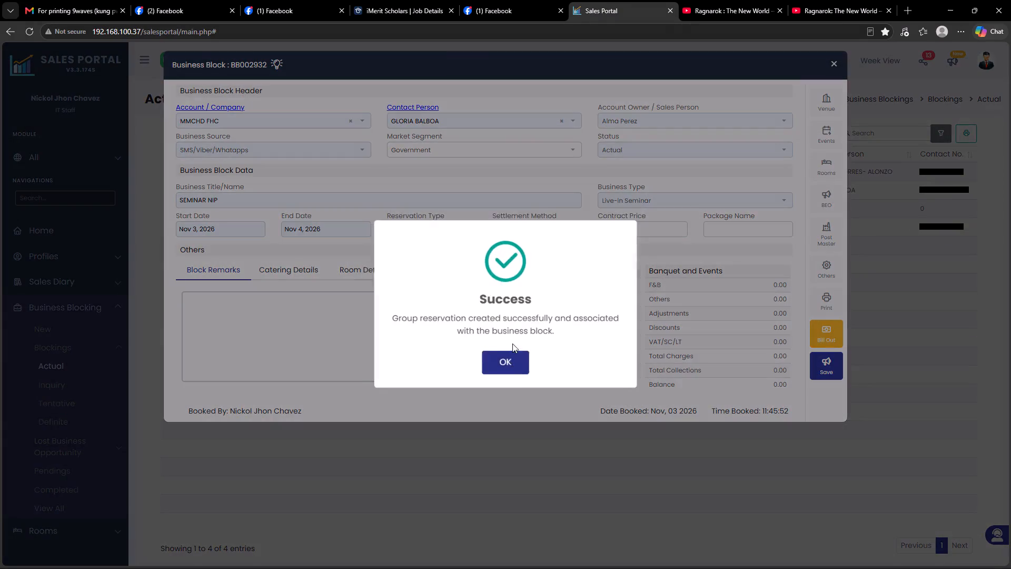
click(511, 359)
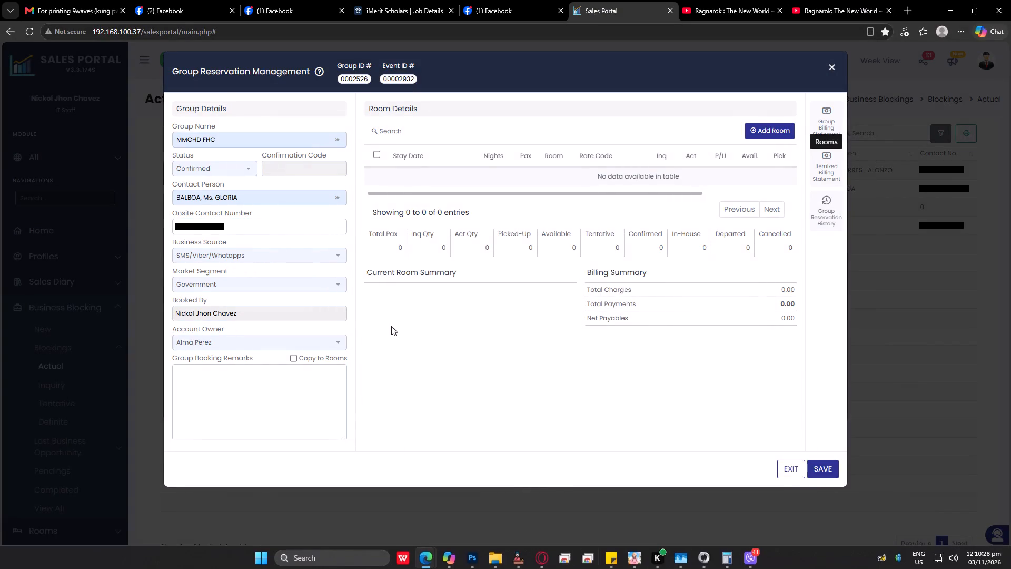
Check availability for adding rooms to the MMCHD FHC group reservation and open the quantity choices for NAR rooms.
click(770, 131)
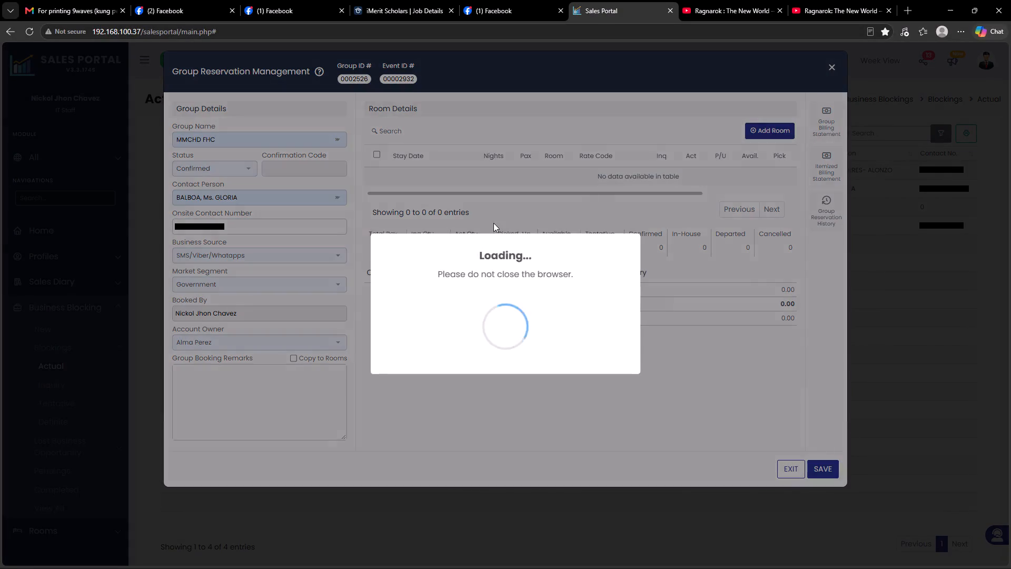
click(321, 148)
click(322, 153)
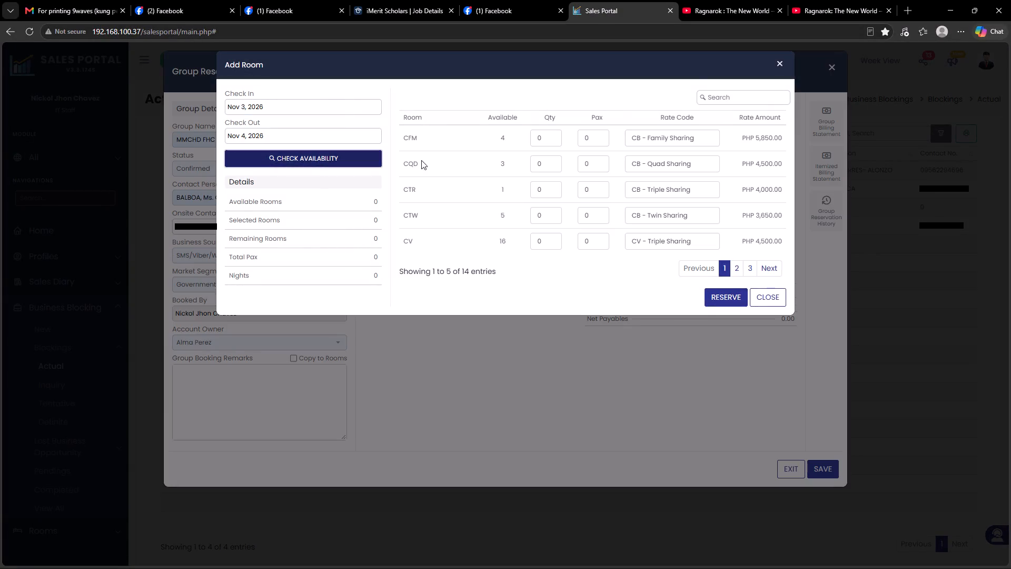
click(730, 262)
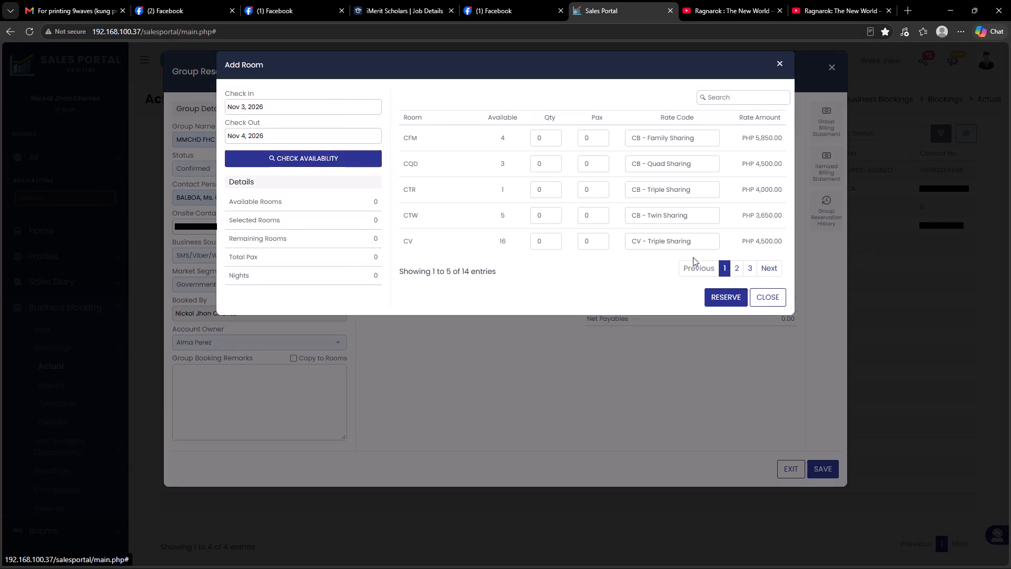
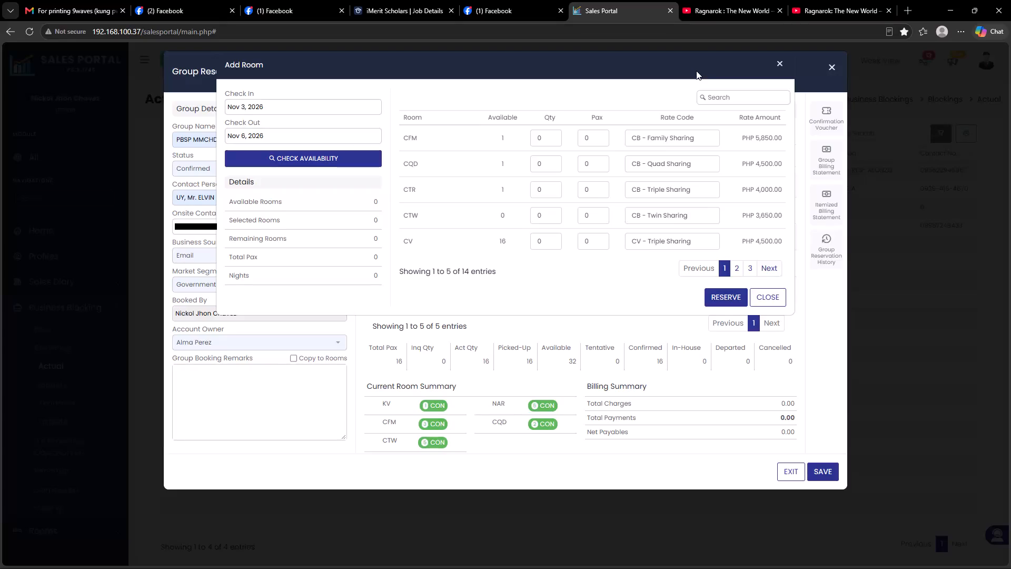
Switch to Xenia FOS, leave the individual reservations list and bring up the list of group reservations.
click(513, 555)
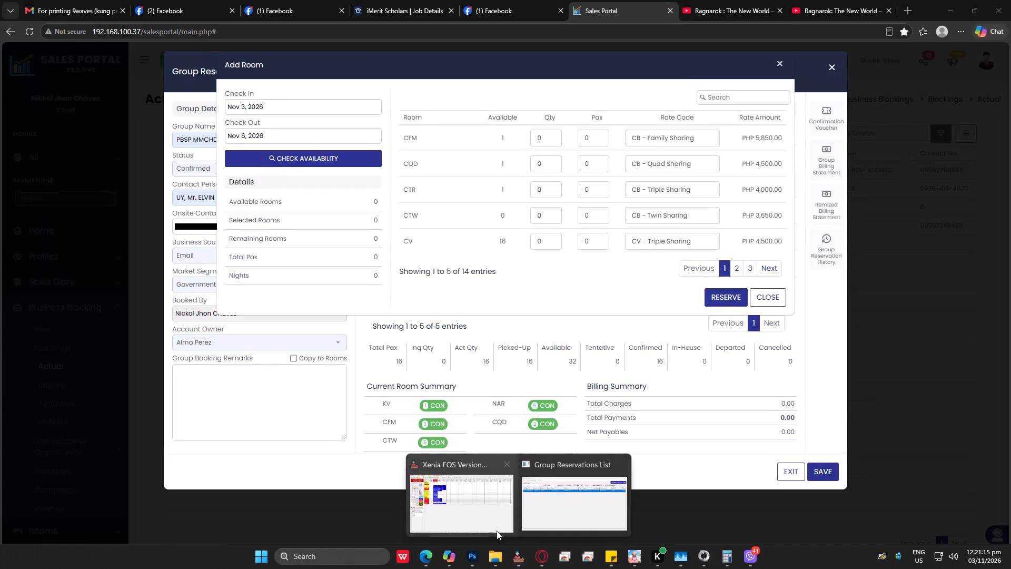
click(482, 526)
click(820, 122)
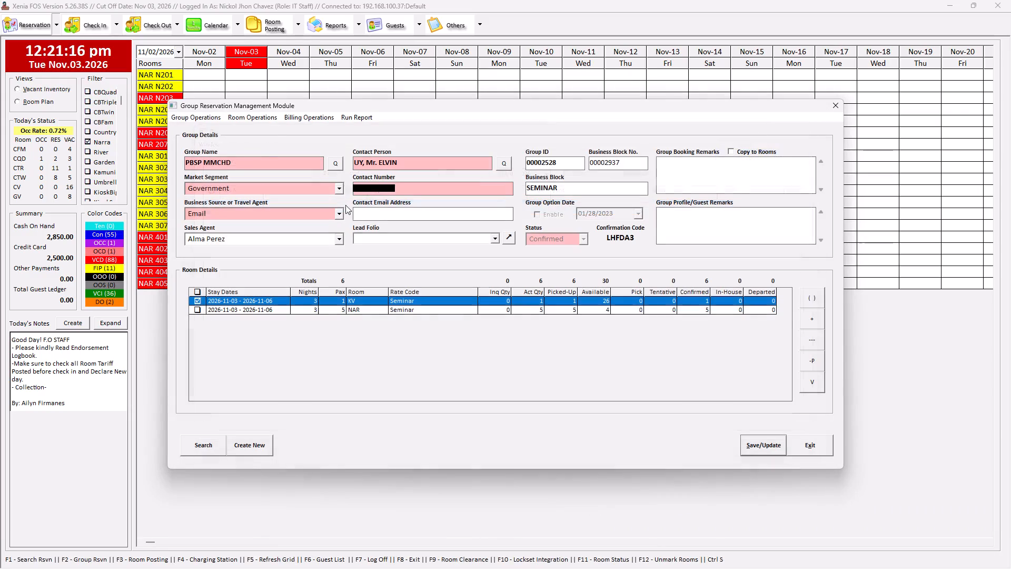
click(202, 121)
click(209, 125)
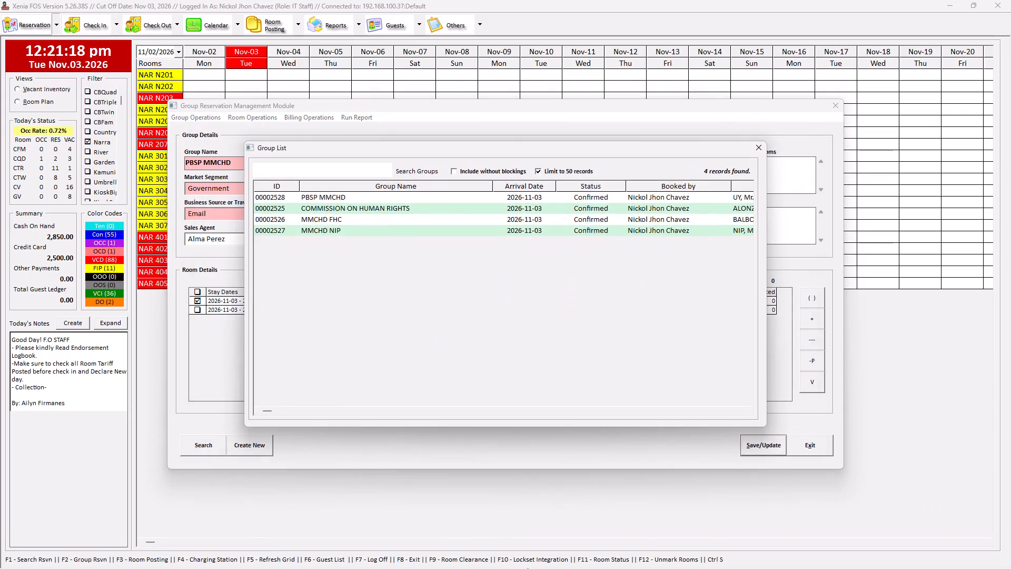
Switch to Sales Portal and review the available room types for Nov 3 to Nov 6, 2026 while adding rooms.
click(426, 562)
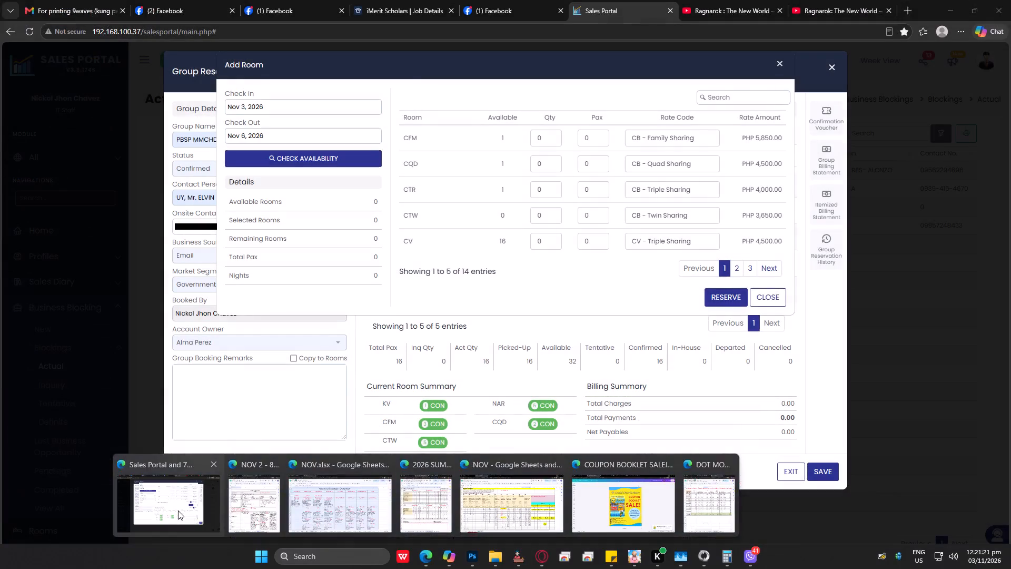
click(178, 511)
click(738, 271)
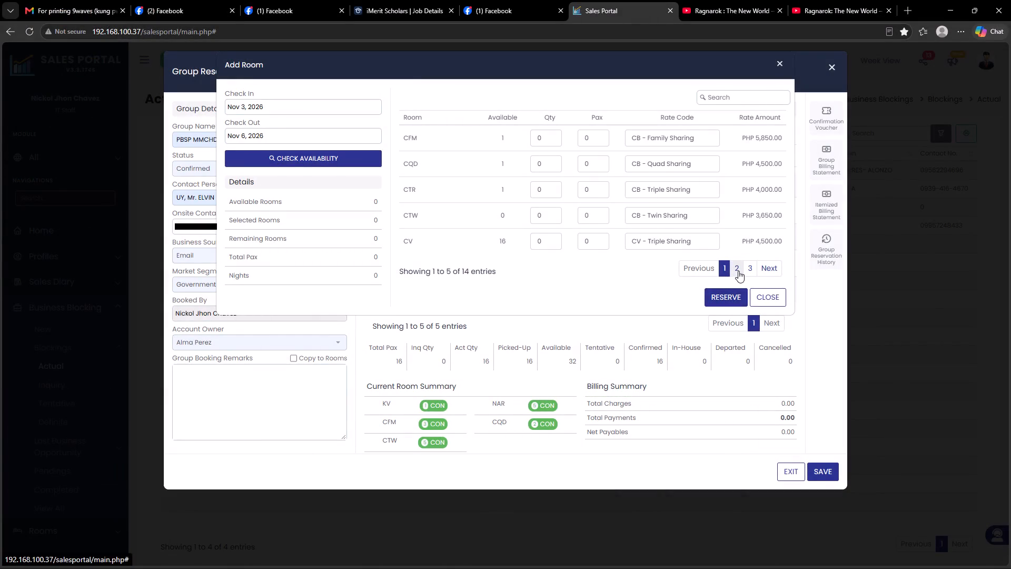
click(751, 266)
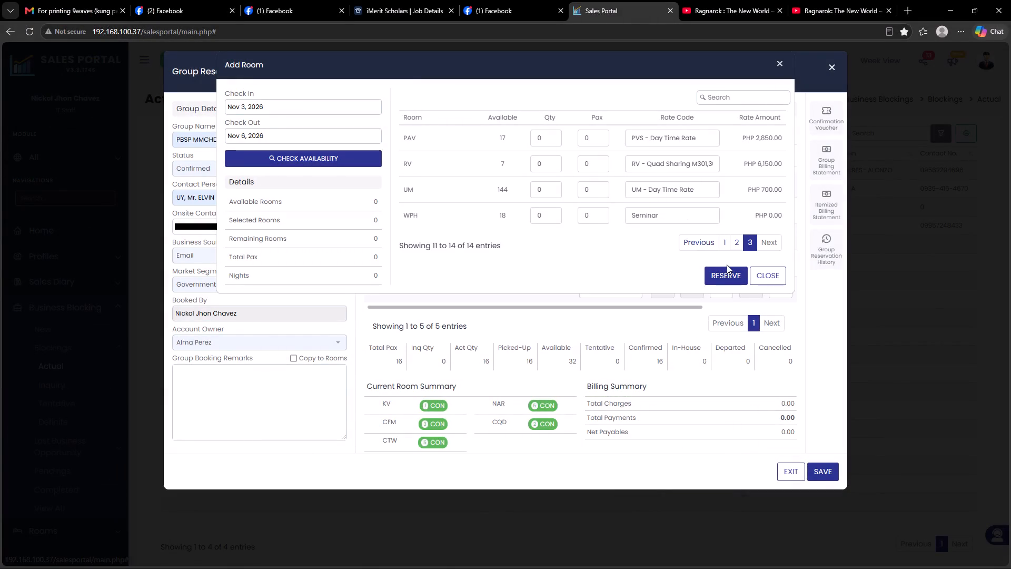
click(727, 246)
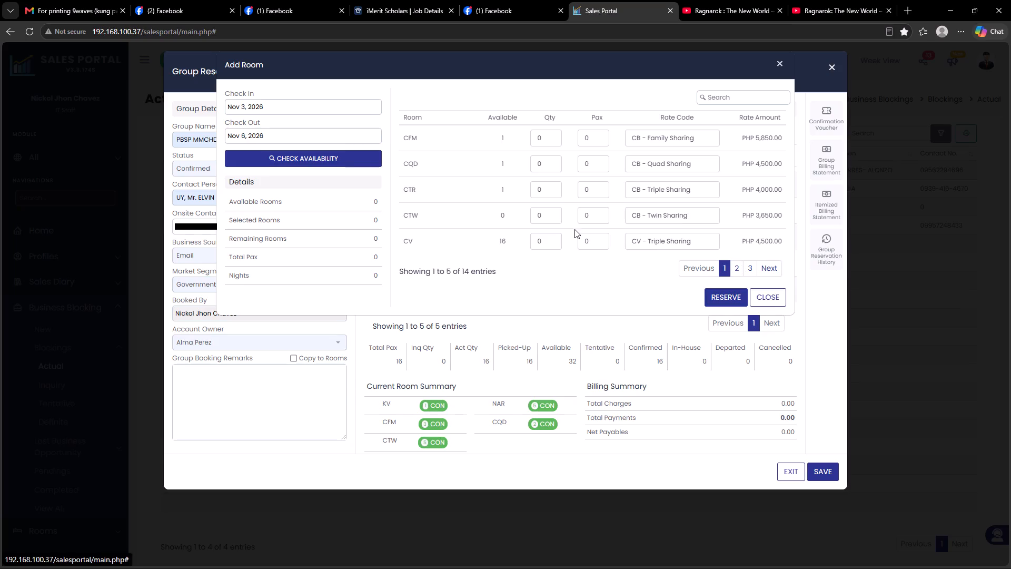
click(731, 261)
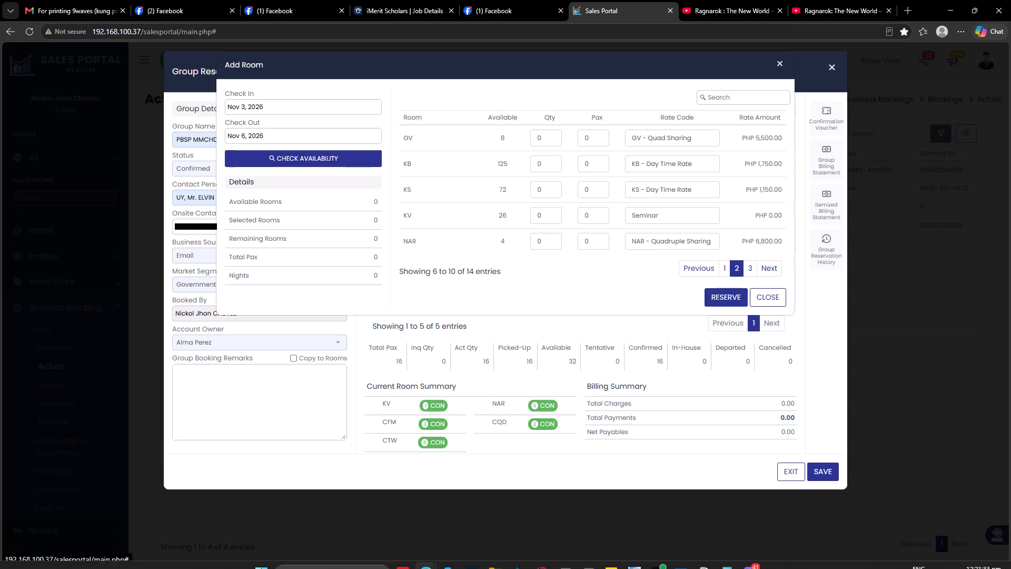
Switch back to Xenia FOS and load the PBSP MMCHD group reservation from the group list.
click(519, 550)
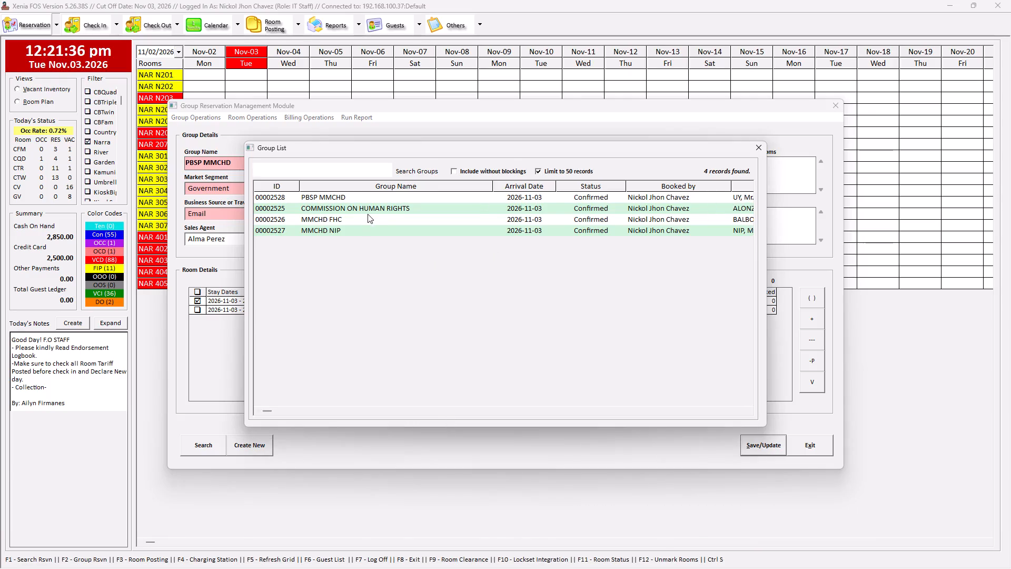
double_click(366, 195)
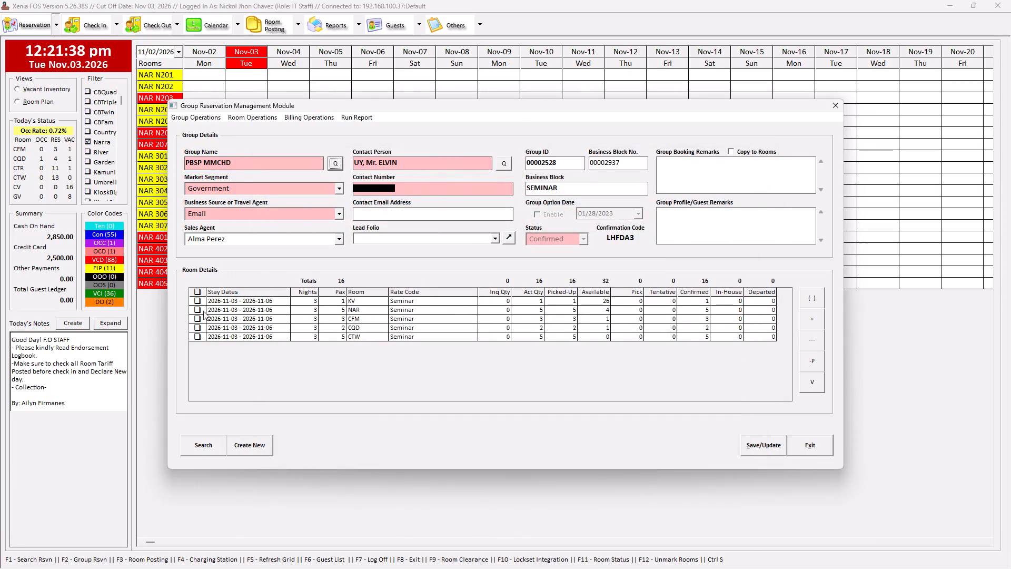
Open the individual reservations of the CFM room block, assign room 29 to the first one and update it.
click(197, 320)
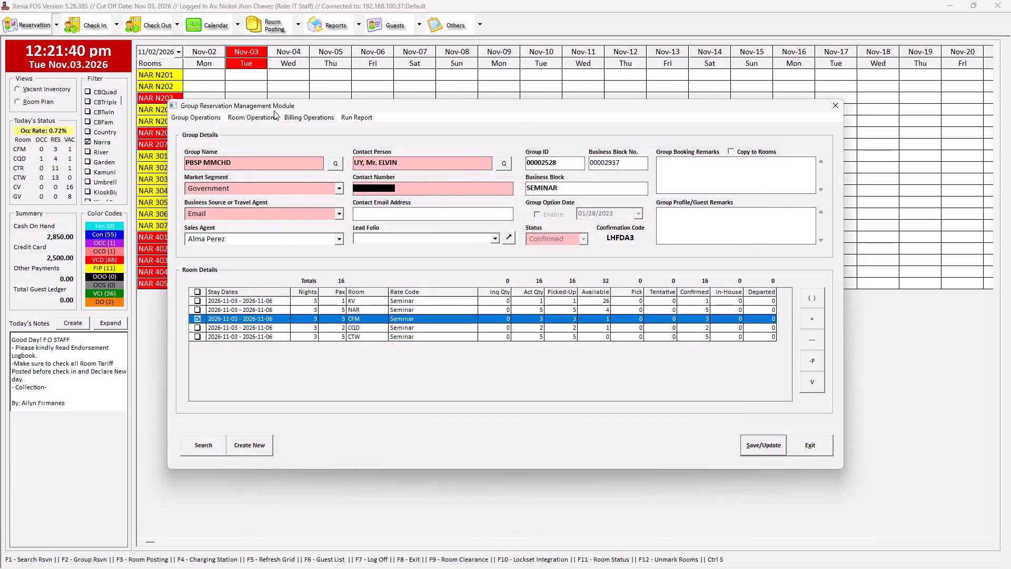
click(267, 112)
click(272, 136)
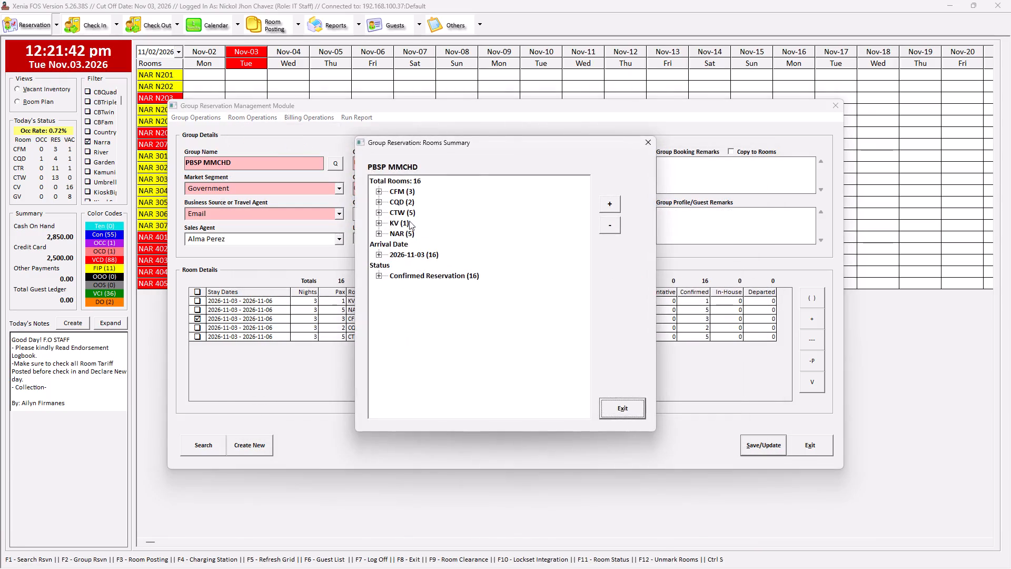
click(642, 139)
click(269, 121)
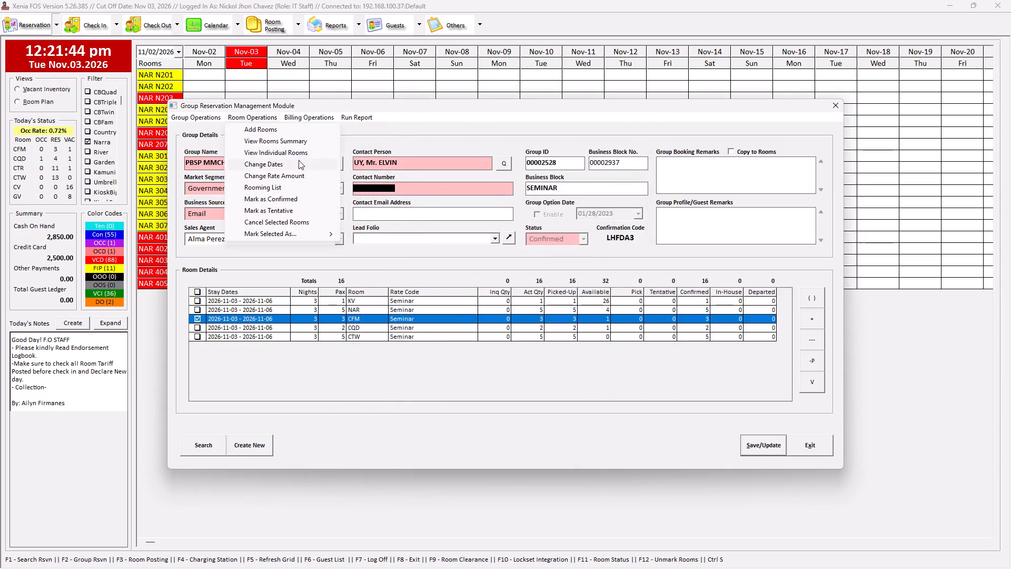
click(301, 152)
double_click(315, 204)
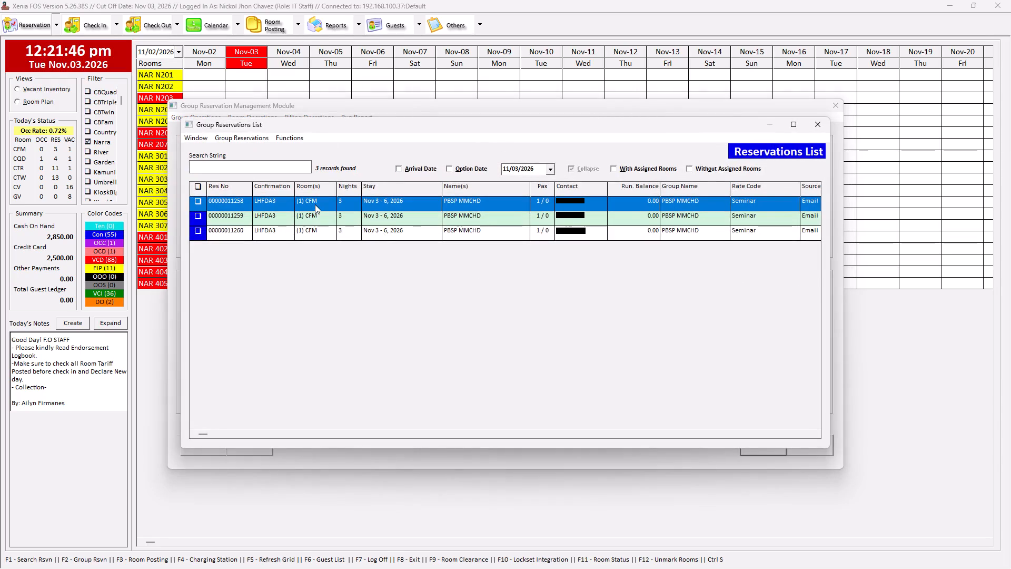
click(498, 246)
click(483, 264)
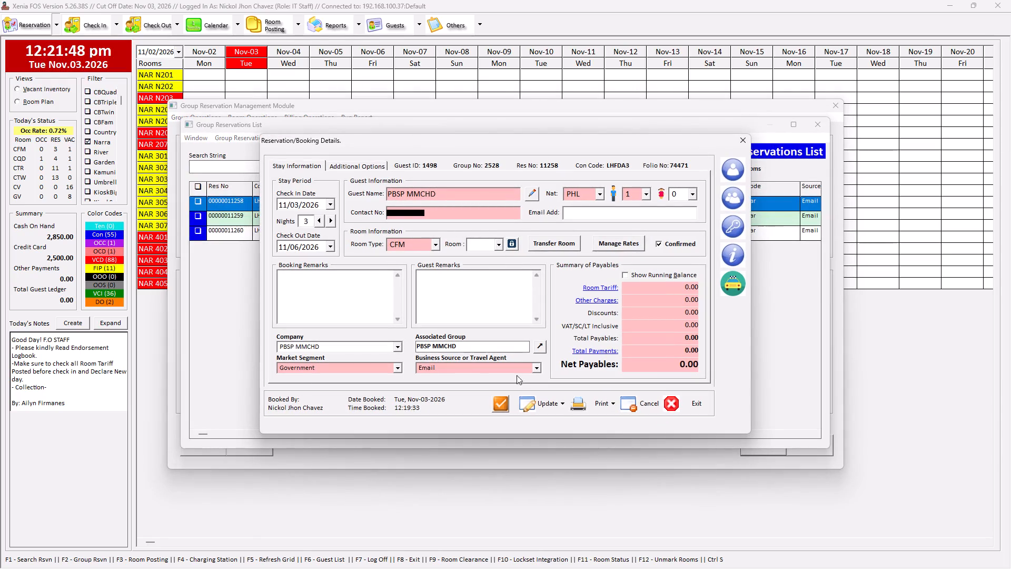
click(530, 401)
click(570, 323)
click(736, 136)
double_click(311, 211)
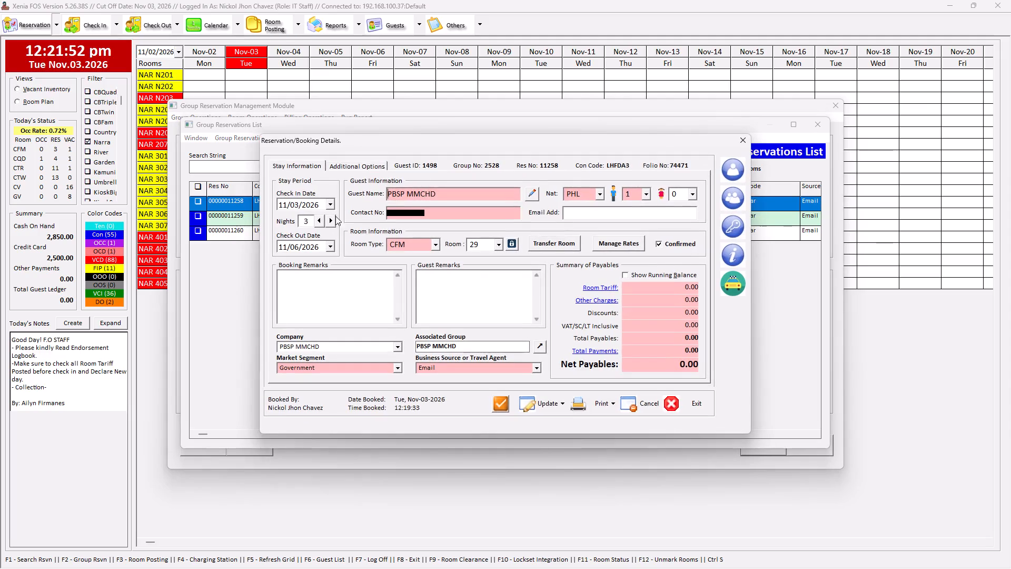
click(740, 144)
Assign room 30 to the second CFM reservation of PBSP MMCHD and update it.
click(281, 214)
double_click(306, 215)
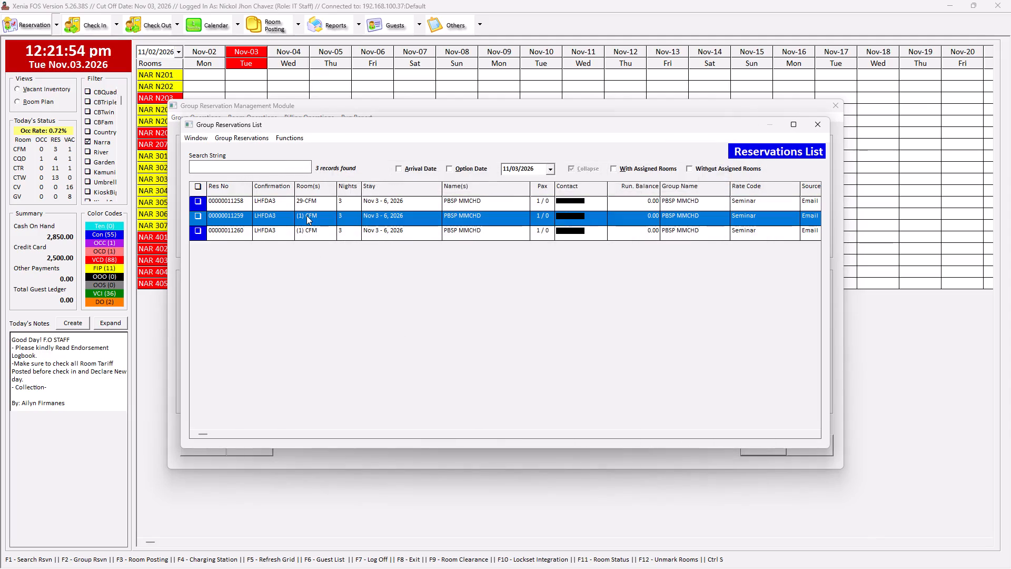
click(500, 248)
click(485, 271)
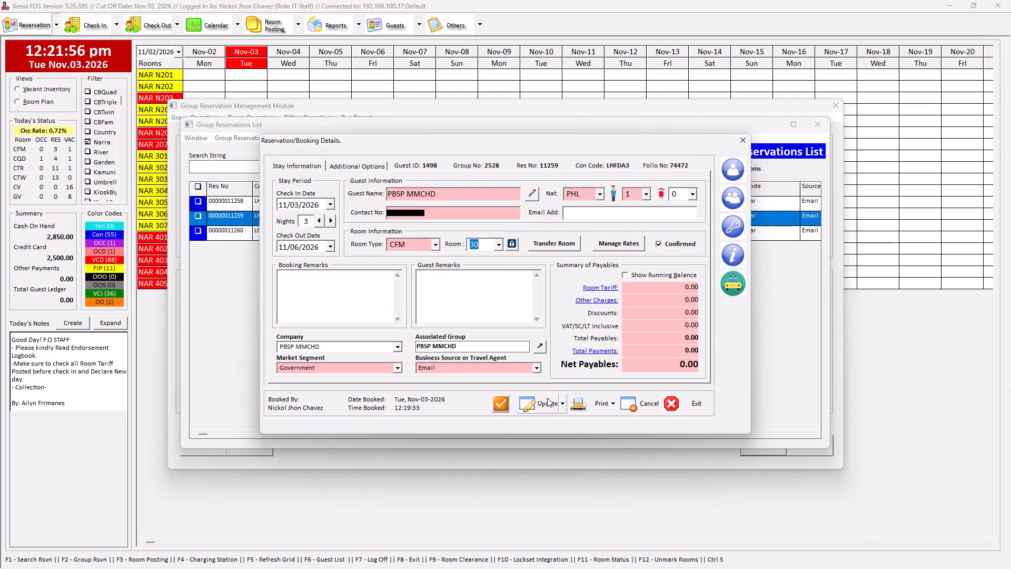
click(541, 400)
click(558, 321)
click(736, 141)
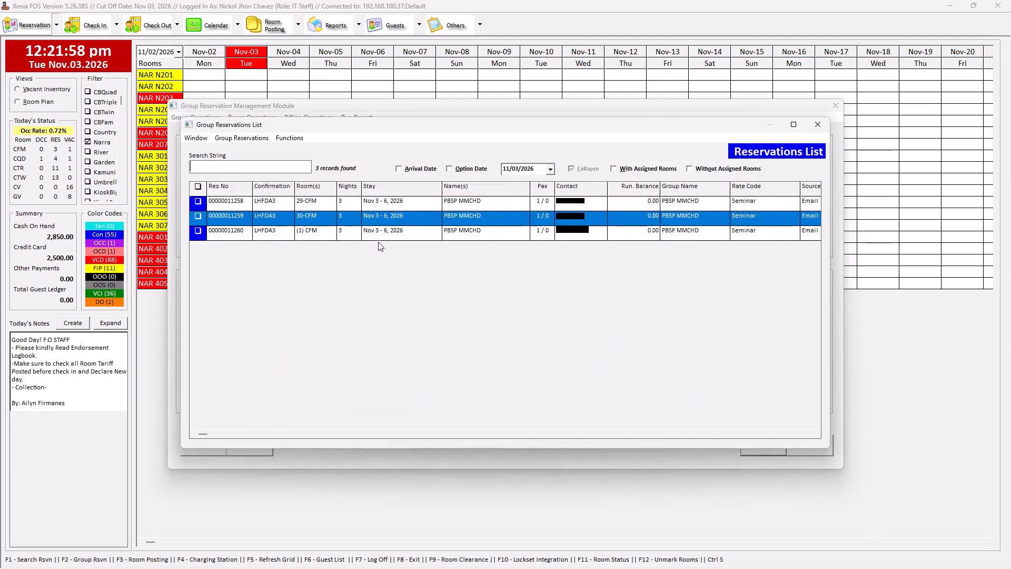
Assign room 31 to the third CFM reservation, update it and return to the group reservation.
double_click(316, 233)
click(502, 241)
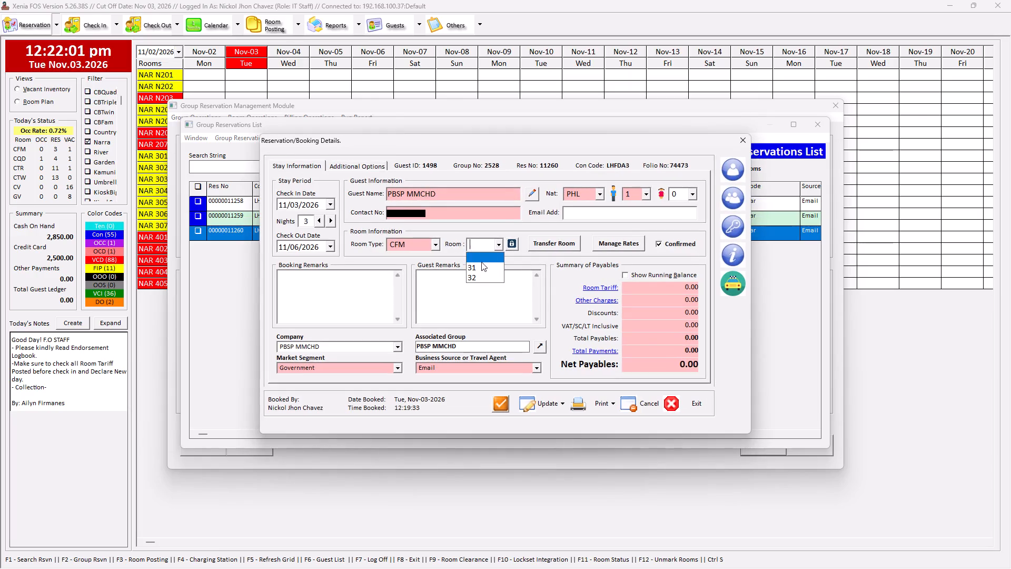
click(481, 262)
click(521, 397)
drag(534, 332, 543, 330)
click(549, 329)
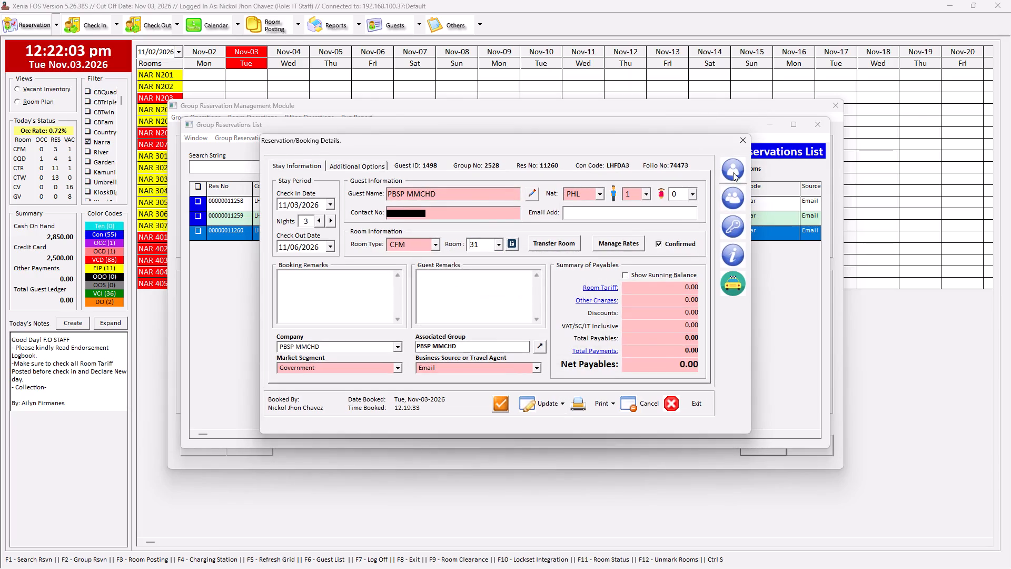
click(741, 141)
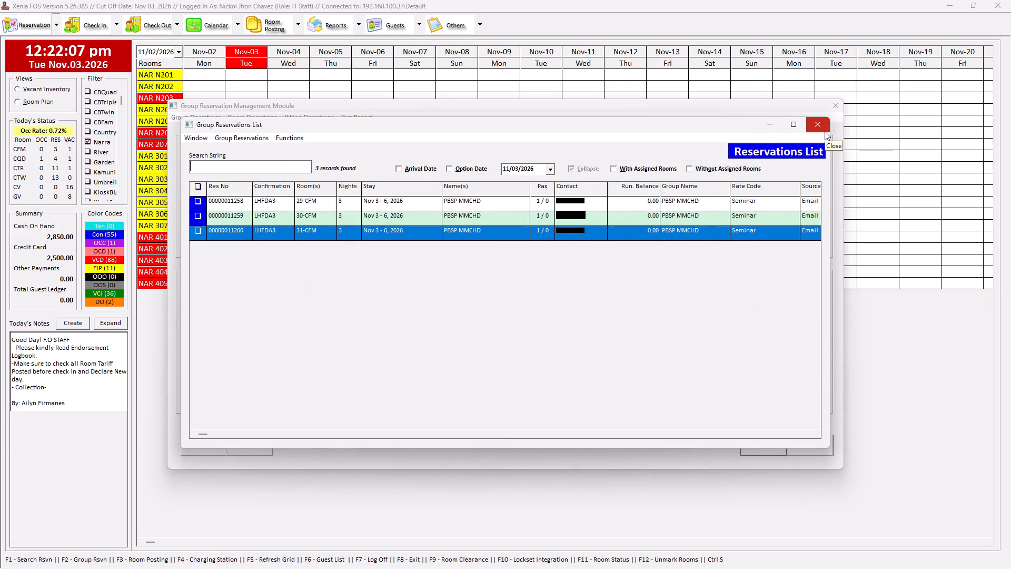
scroll(825, 131, up, 1)
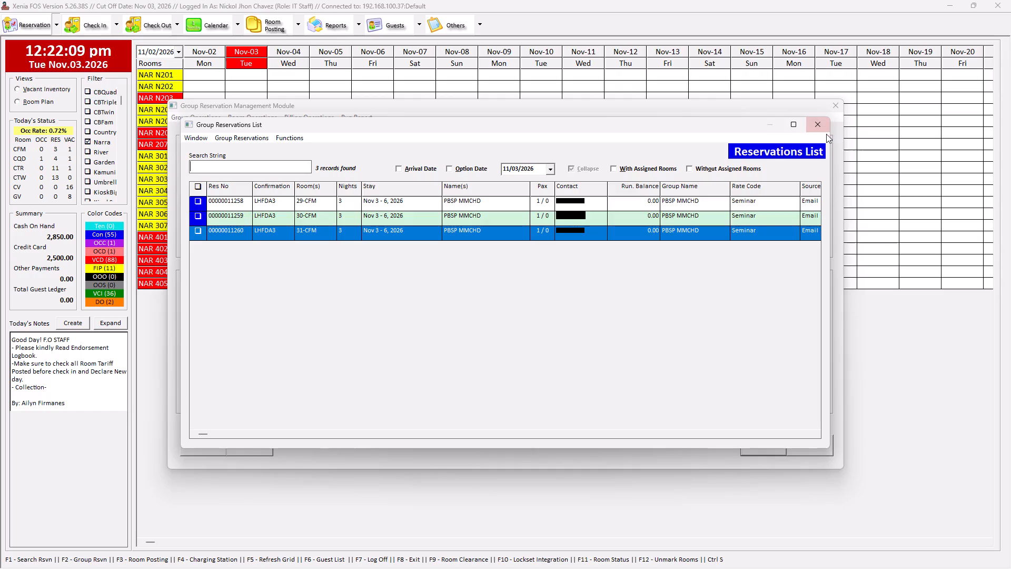
click(824, 131)
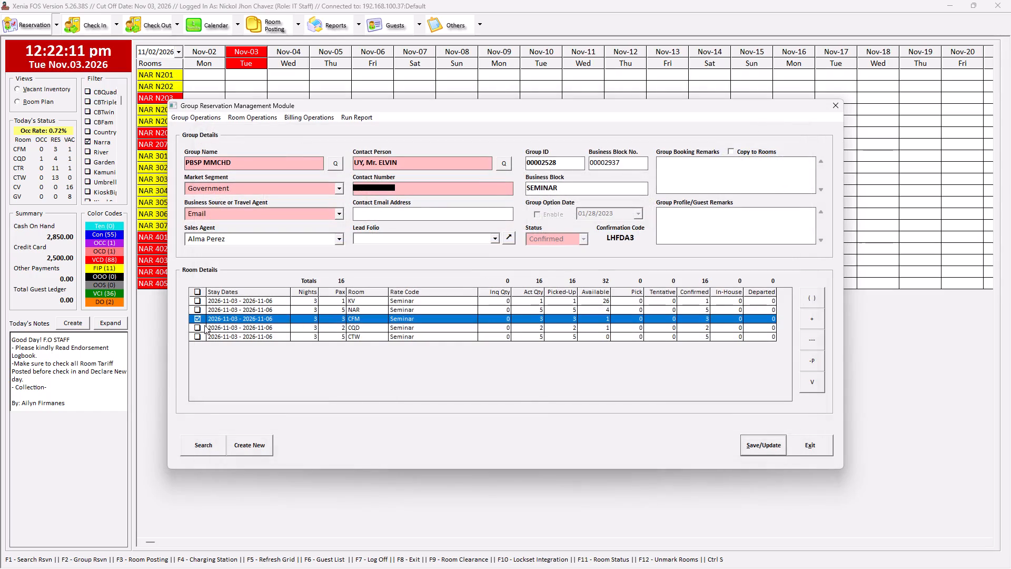
Open the individual reservations of the CQD room block only, assign room 1 to the first one and update it.
click(196, 317)
click(195, 327)
click(249, 109)
click(249, 122)
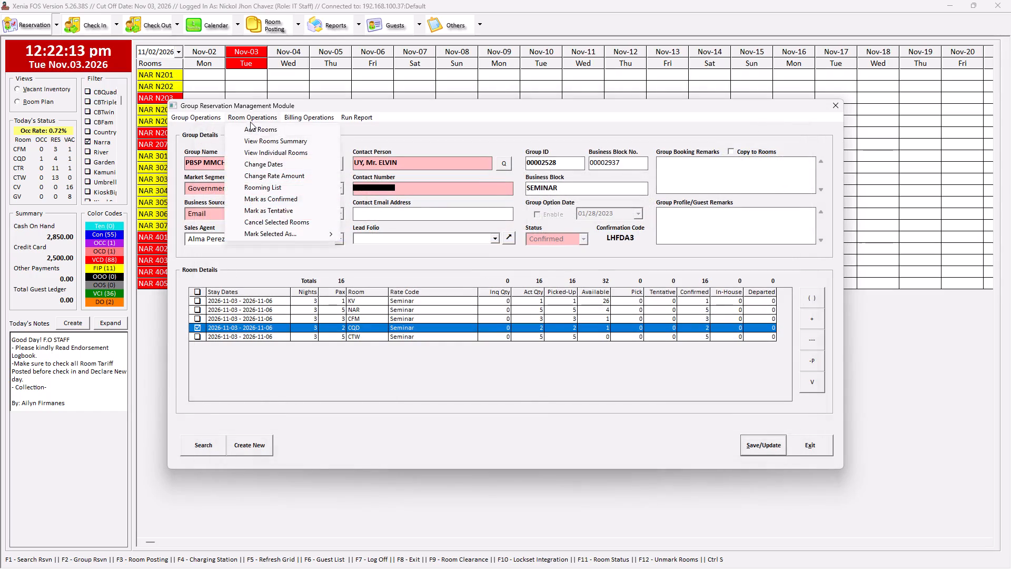
click(268, 149)
double_click(320, 202)
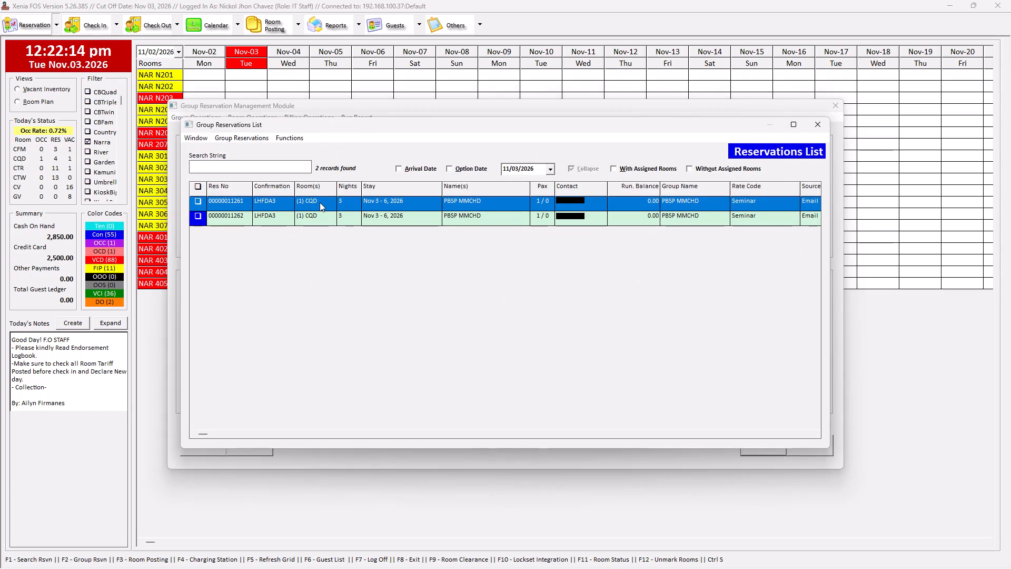
click(497, 243)
click(477, 266)
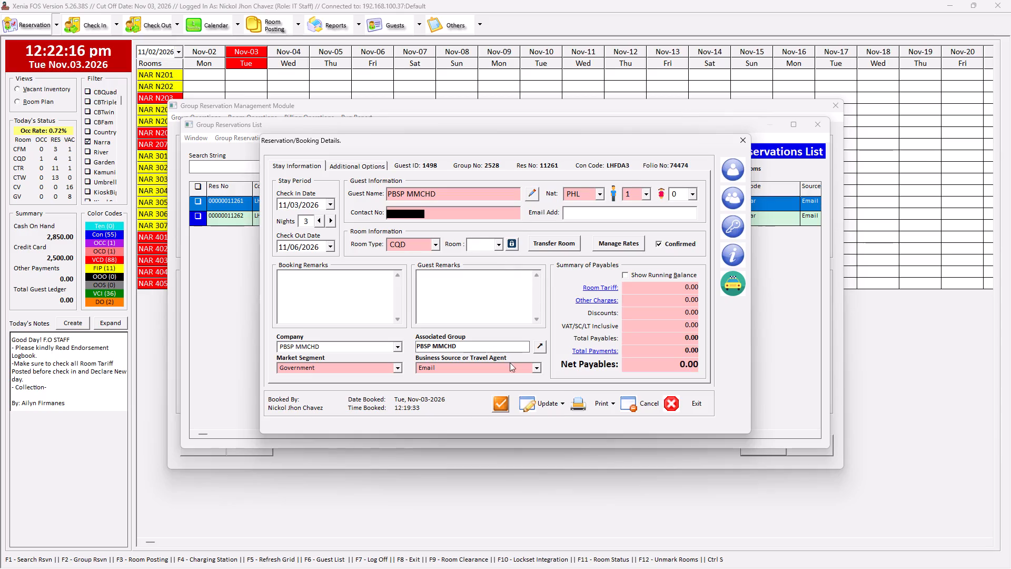
click(525, 399)
click(569, 322)
click(748, 141)
Assign room 2 to the second CQD reservation, update it and return to the group reservation.
click(335, 214)
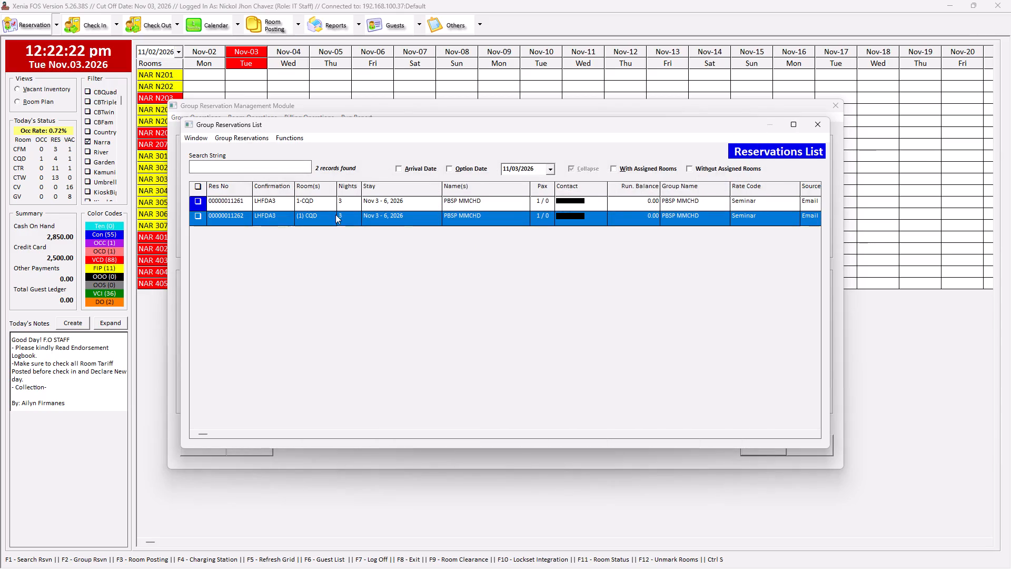
double_click(325, 215)
click(498, 246)
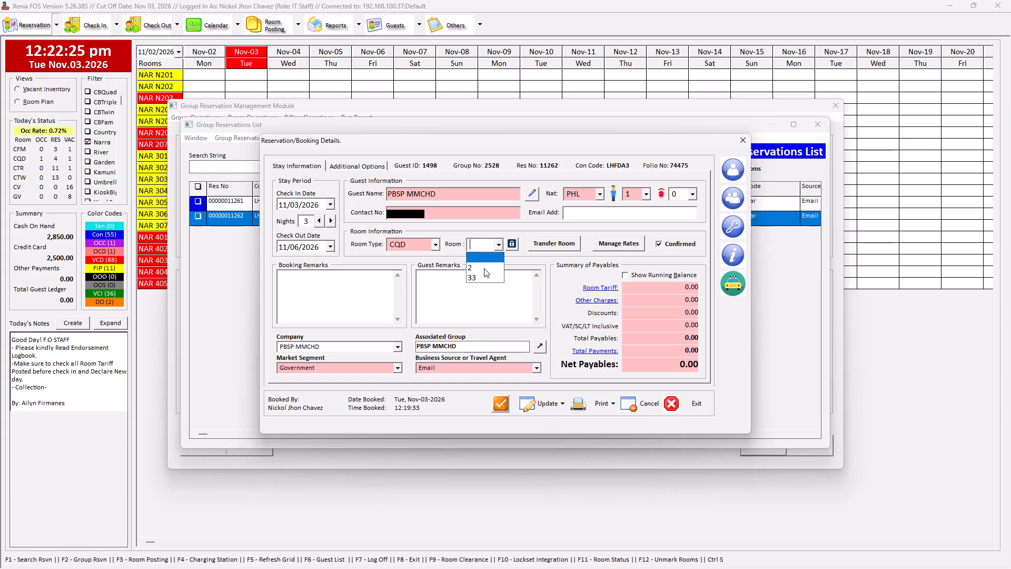
click(484, 268)
click(527, 398)
click(549, 327)
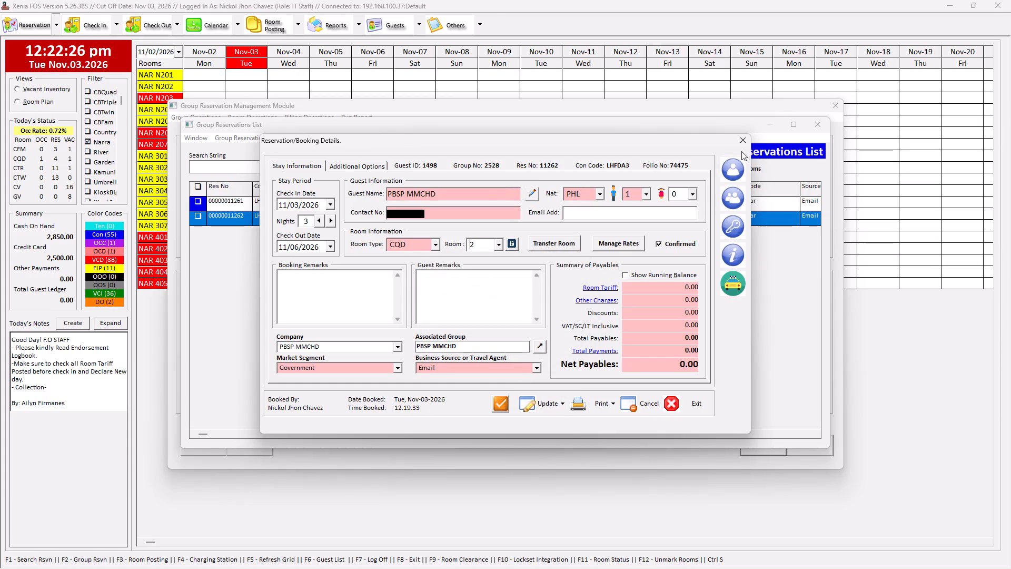
click(747, 145)
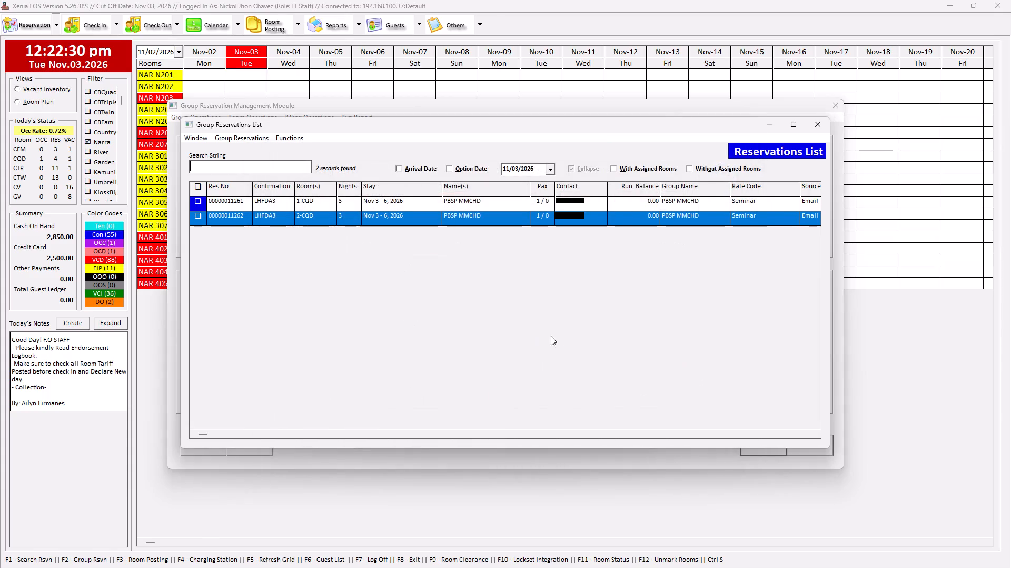
click(819, 126)
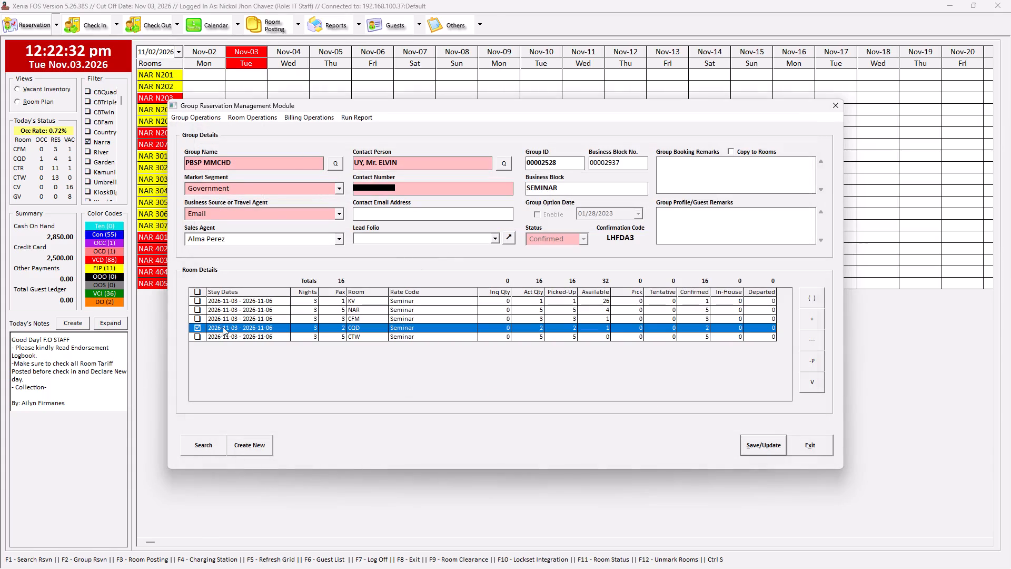
Open the individual reservations of PBSP MMCHD's CTW room block only.
click(200, 328)
click(196, 339)
click(262, 117)
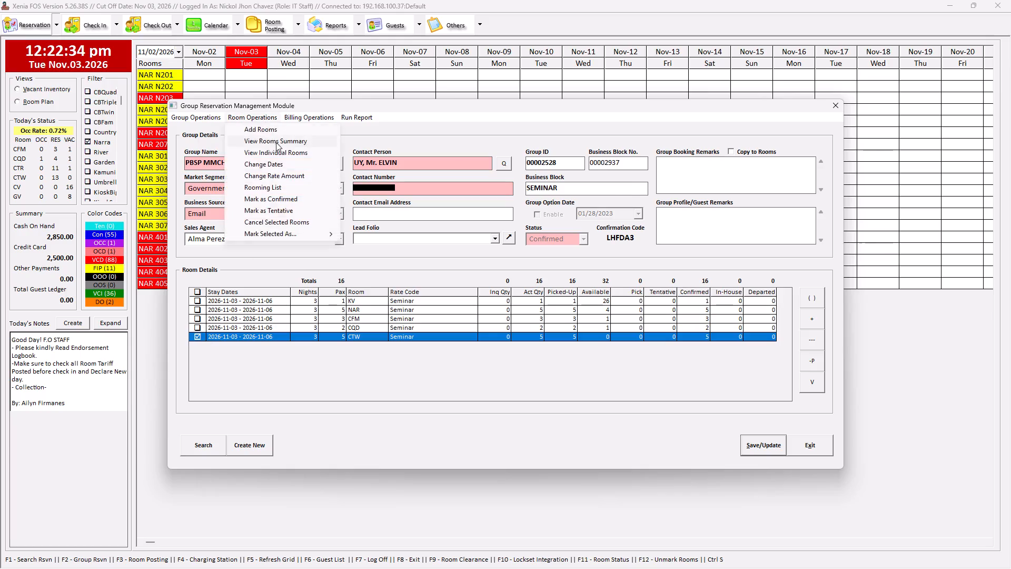
click(278, 149)
Select all the CTW reservations, assign rooms to them automatically in one batch and return to the group reservation.
click(191, 189)
double_click(199, 187)
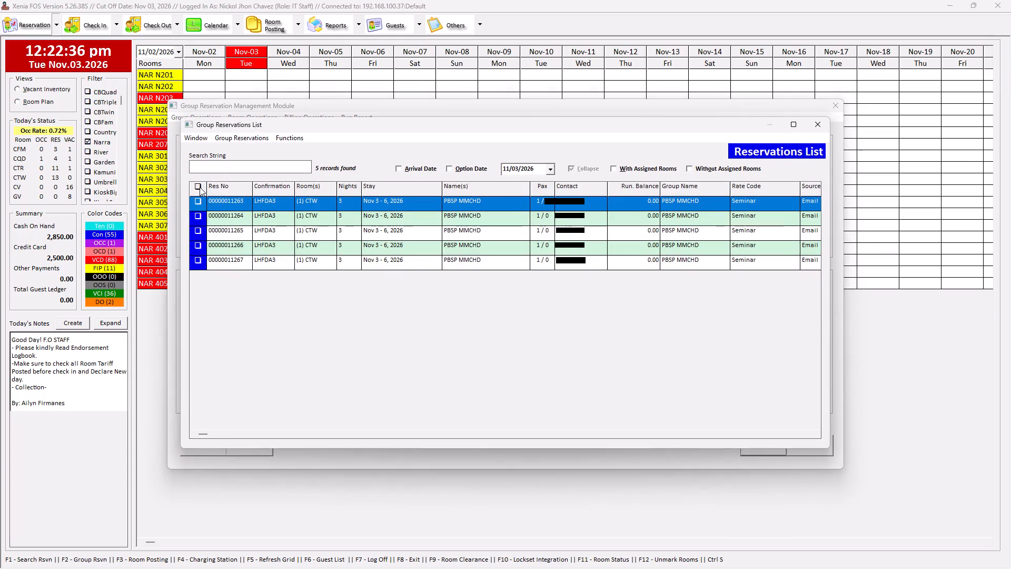
click(199, 187)
click(292, 130)
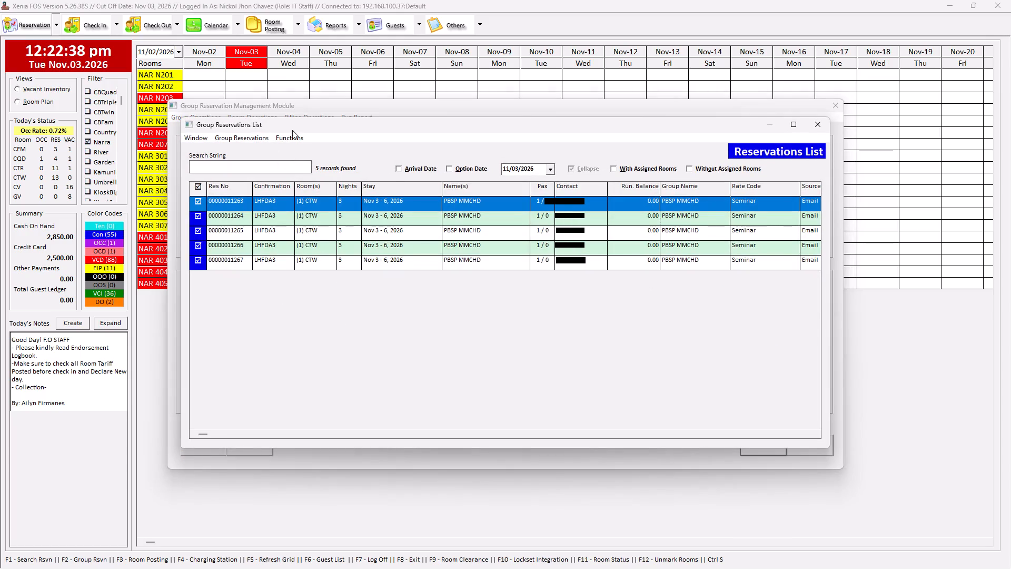
click(292, 133)
click(316, 146)
click(517, 322)
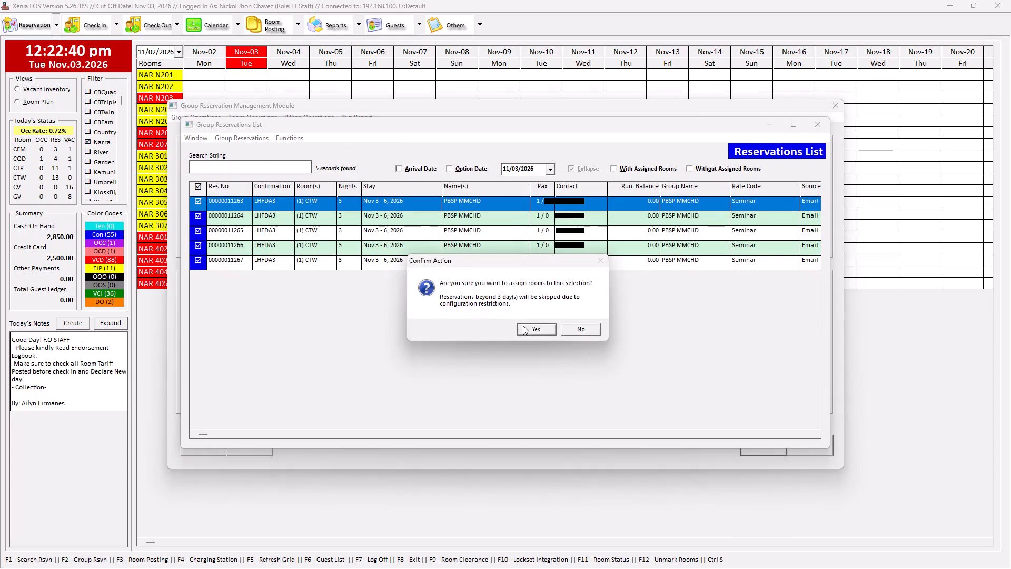
click(523, 326)
click(453, 229)
click(562, 343)
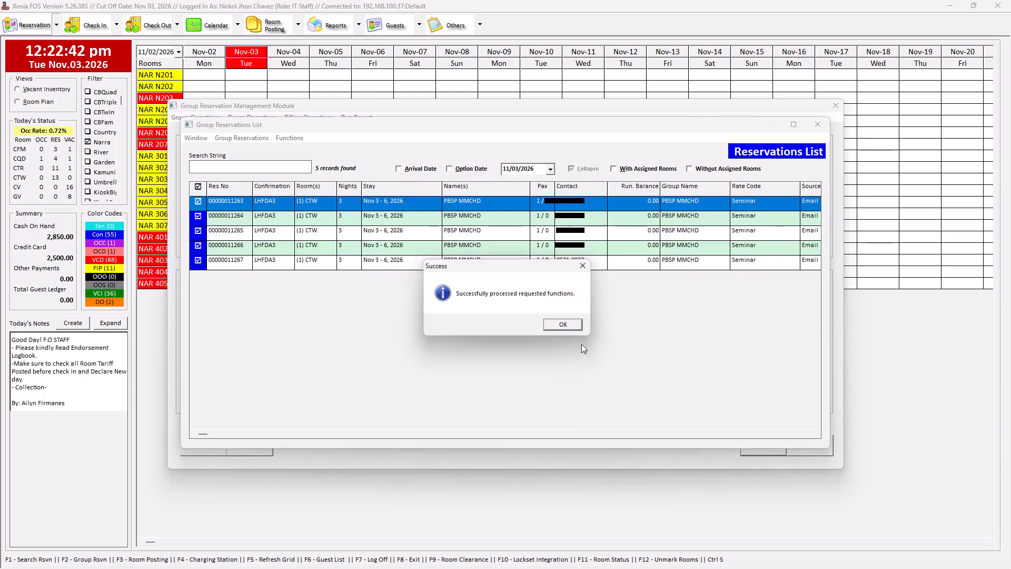
click(577, 326)
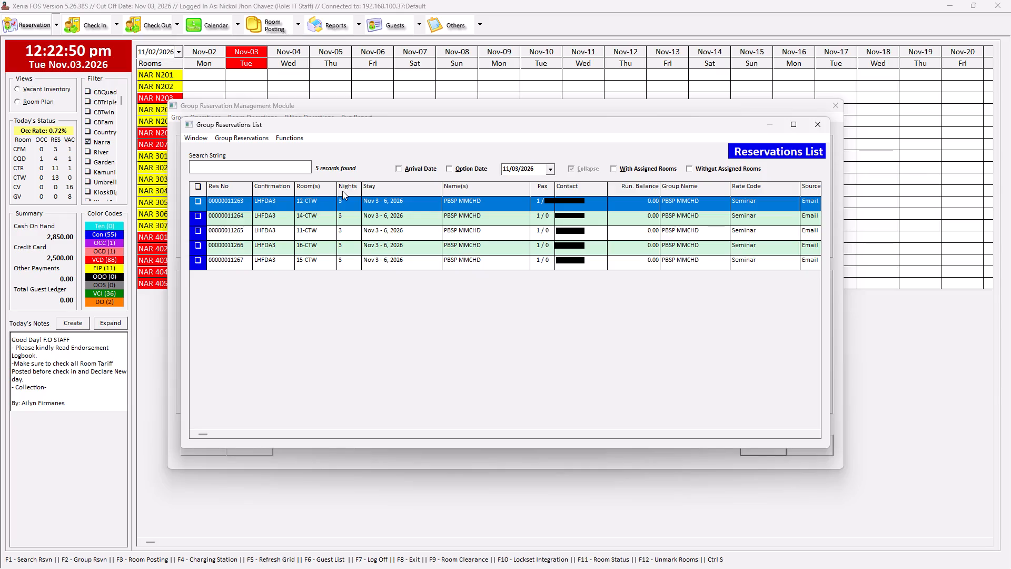
click(821, 132)
Switch to Sales Portal and close the Add Room form and the PBSP MMCHD group reservation.
click(427, 560)
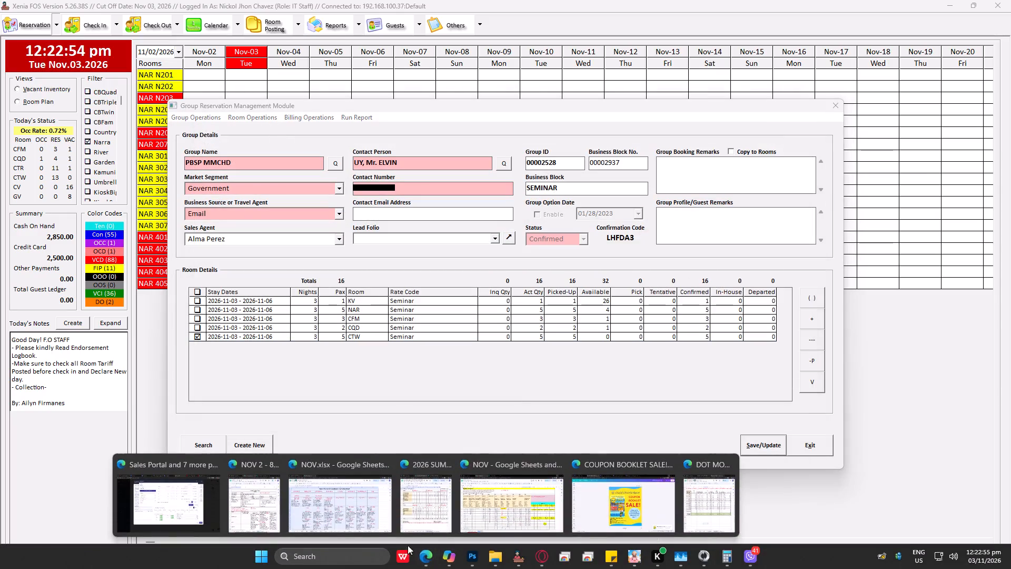
click(173, 496)
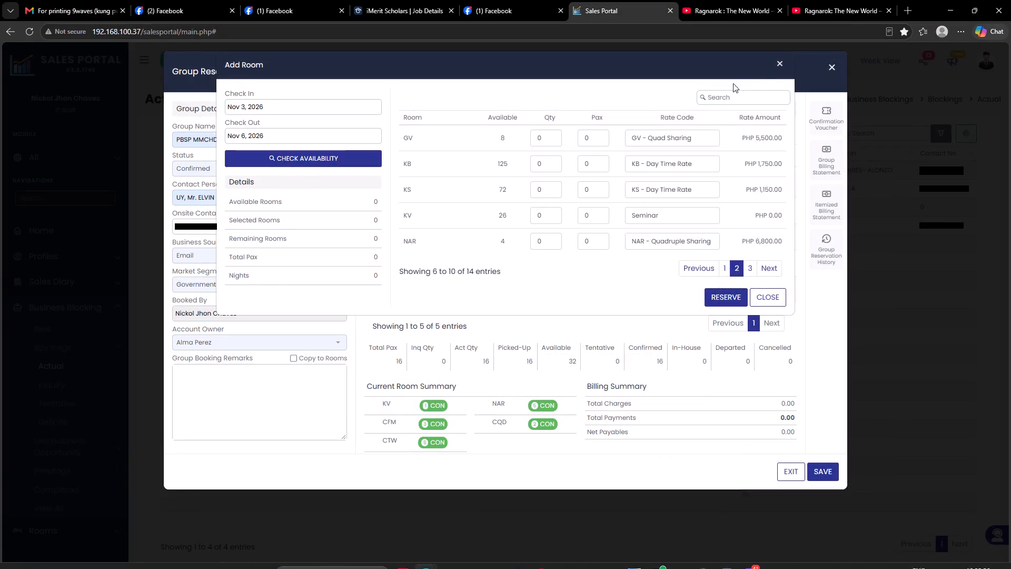
click(776, 61)
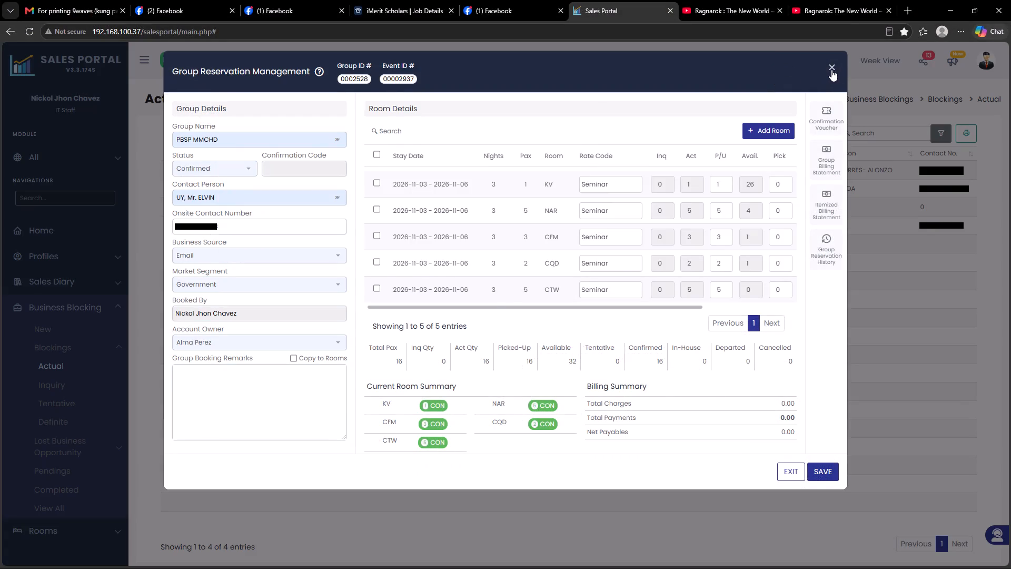
click(831, 70)
click(835, 65)
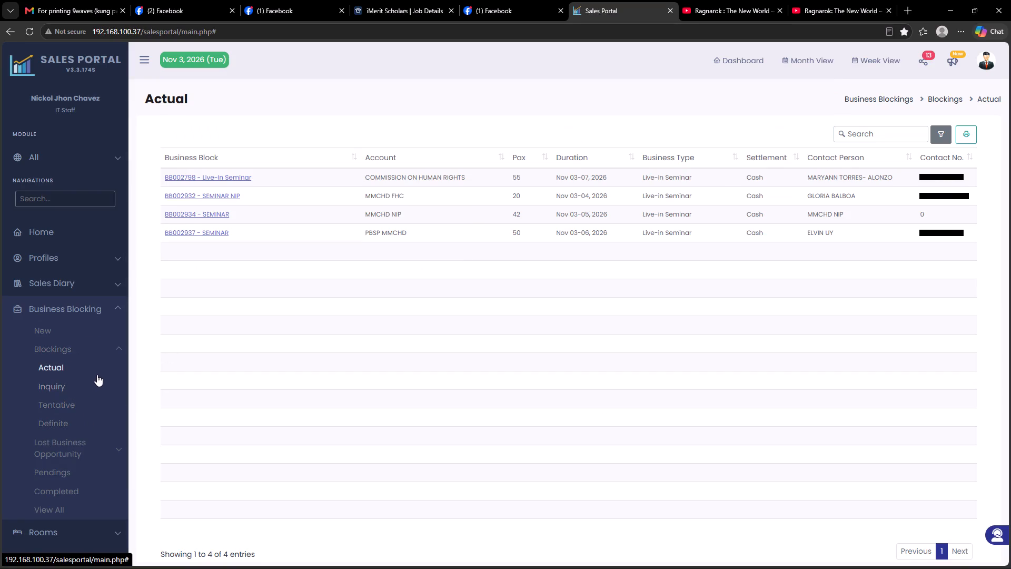
Open SKAIWELL's tentative business block SEMINAR BESTC and create a group room reservation for it.
click(94, 405)
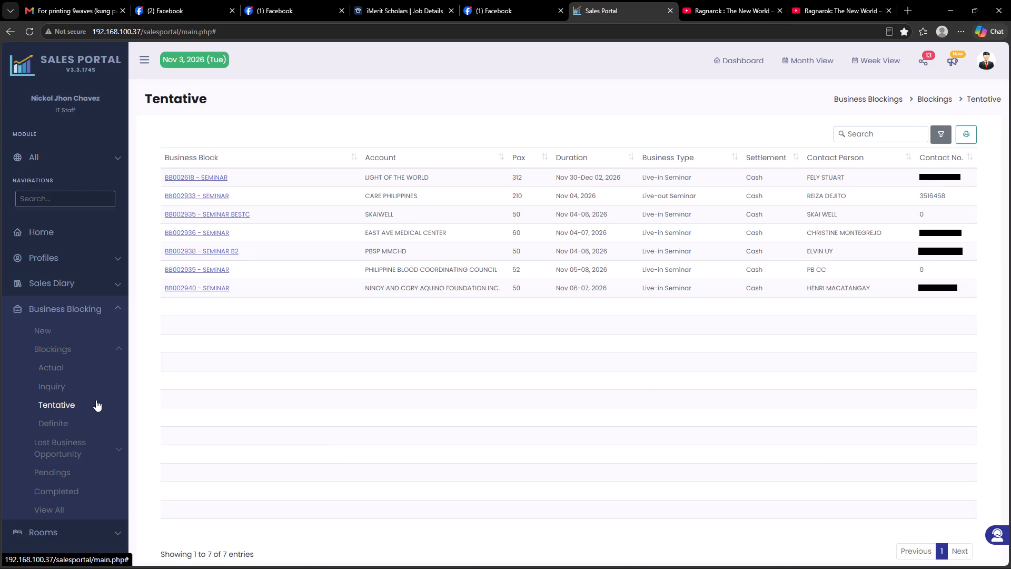
click(202, 213)
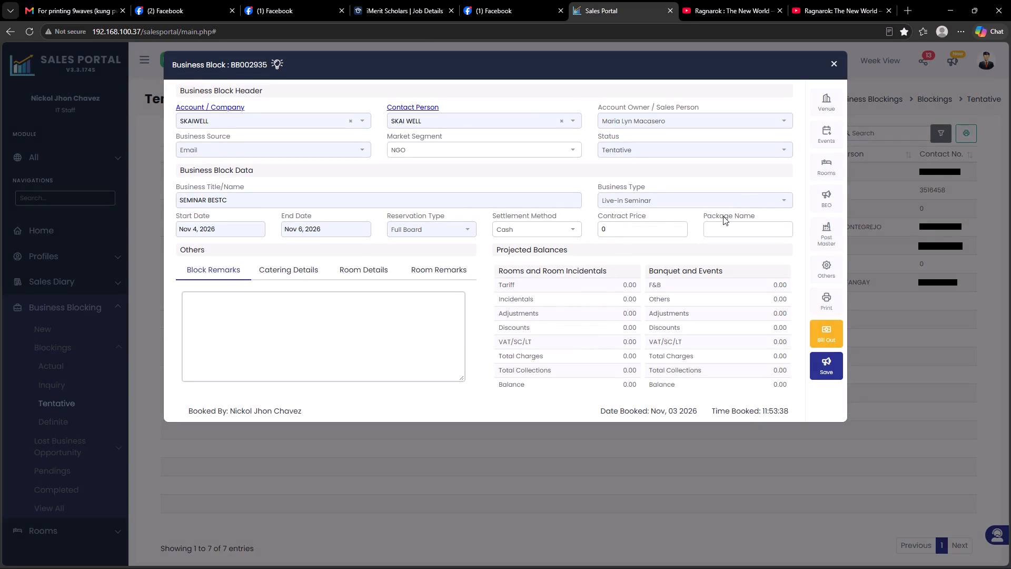
click(833, 158)
click(460, 374)
click(460, 377)
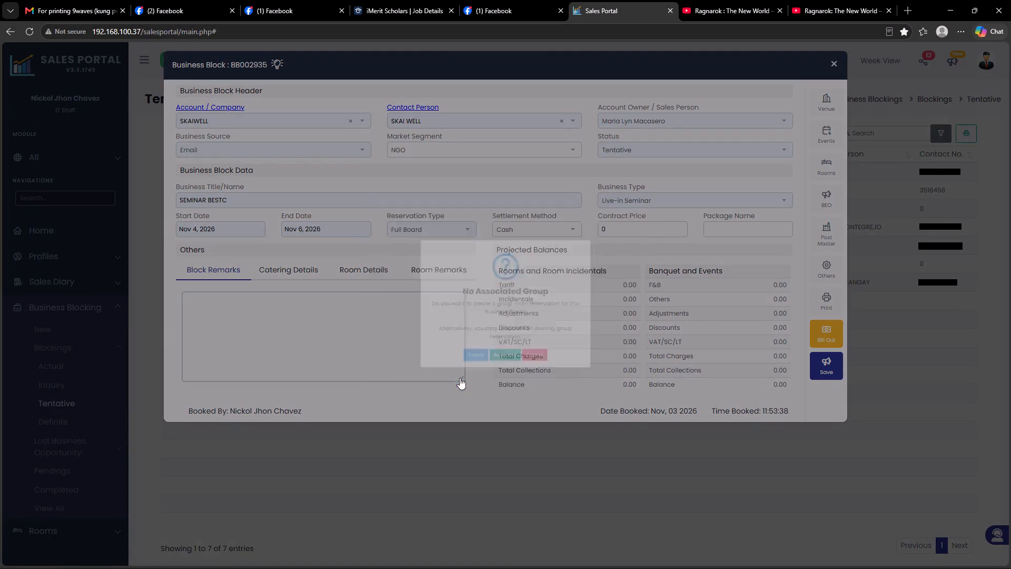
click(489, 356)
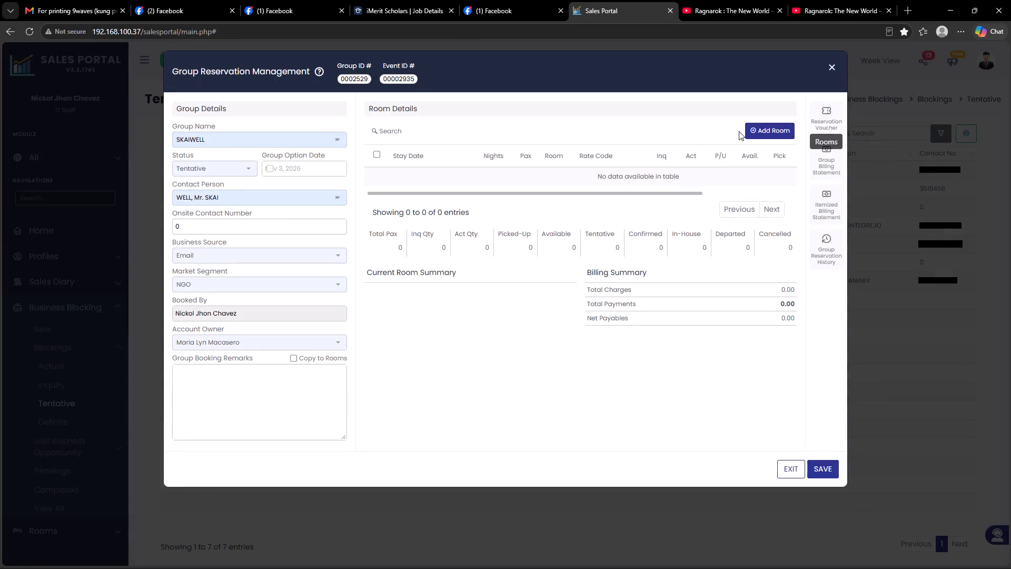
Start adding rooms to the SKAIWELL group and check availability from Nov 4 to Nov 6, 2026.
click(739, 131)
click(757, 131)
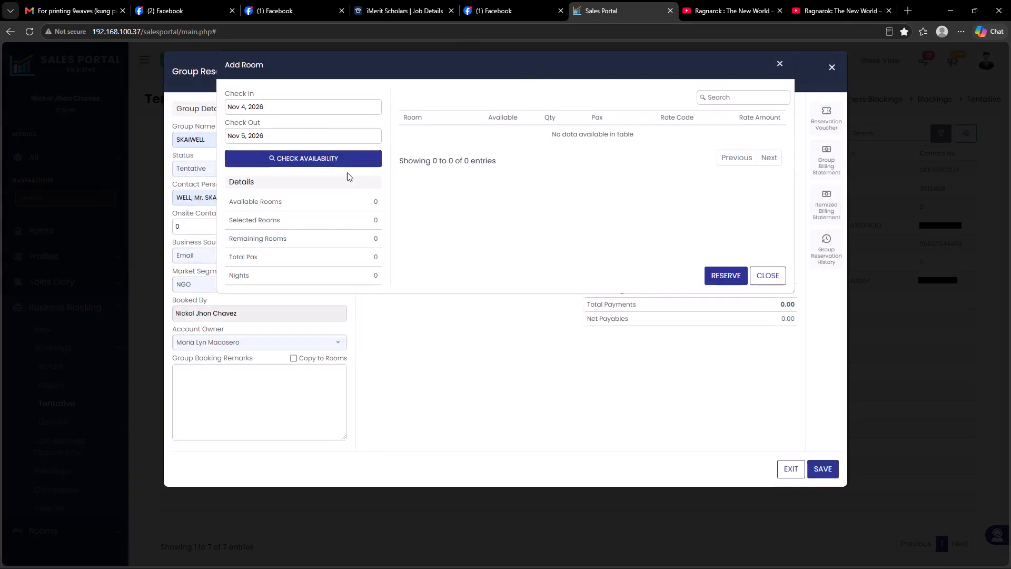
click(335, 134)
click(347, 193)
click(346, 151)
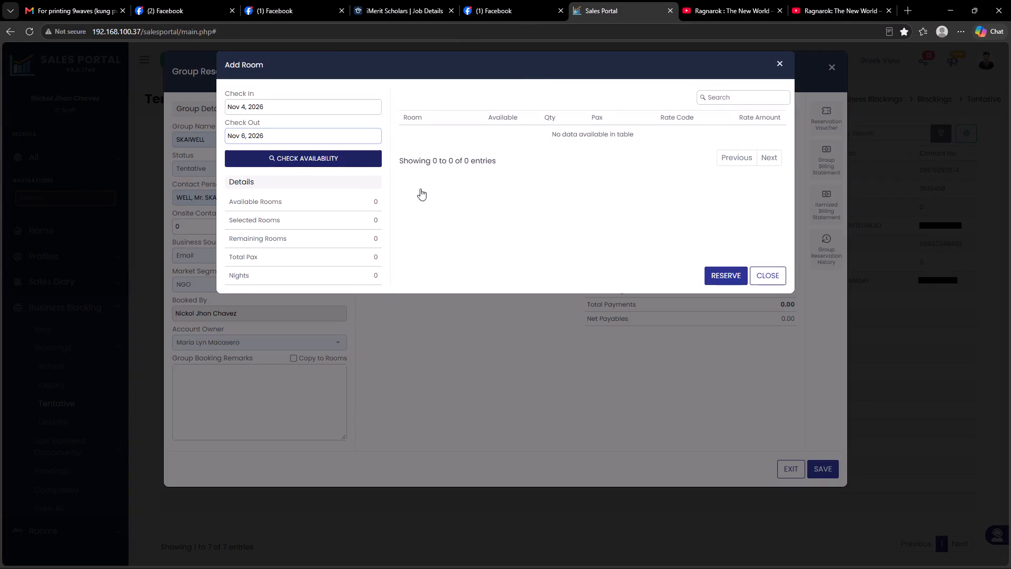
Set the GV room type to quantity 8, 1 pax and the Seminar rate.
click(738, 267)
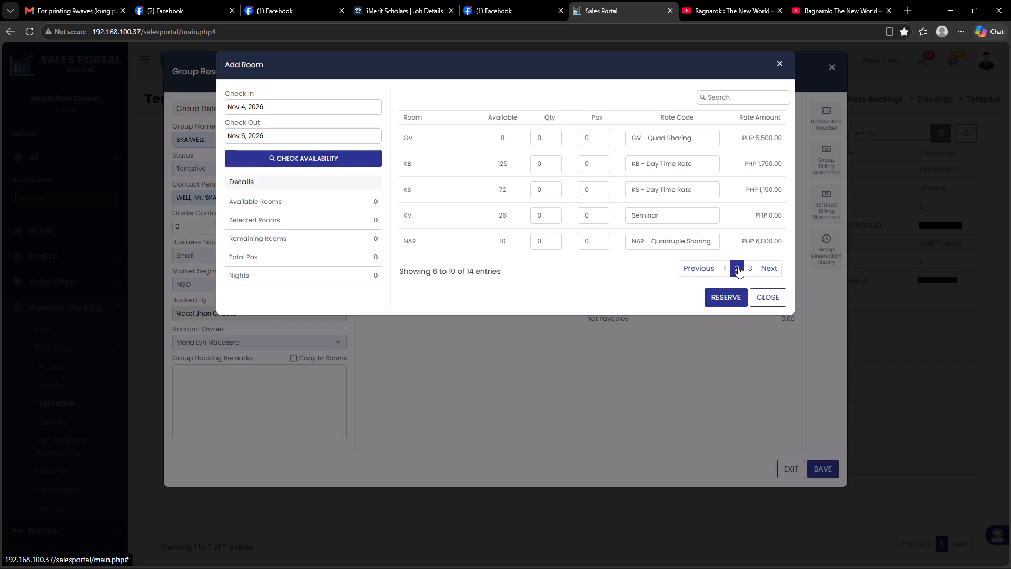
click(552, 130)
click(544, 266)
click(589, 138)
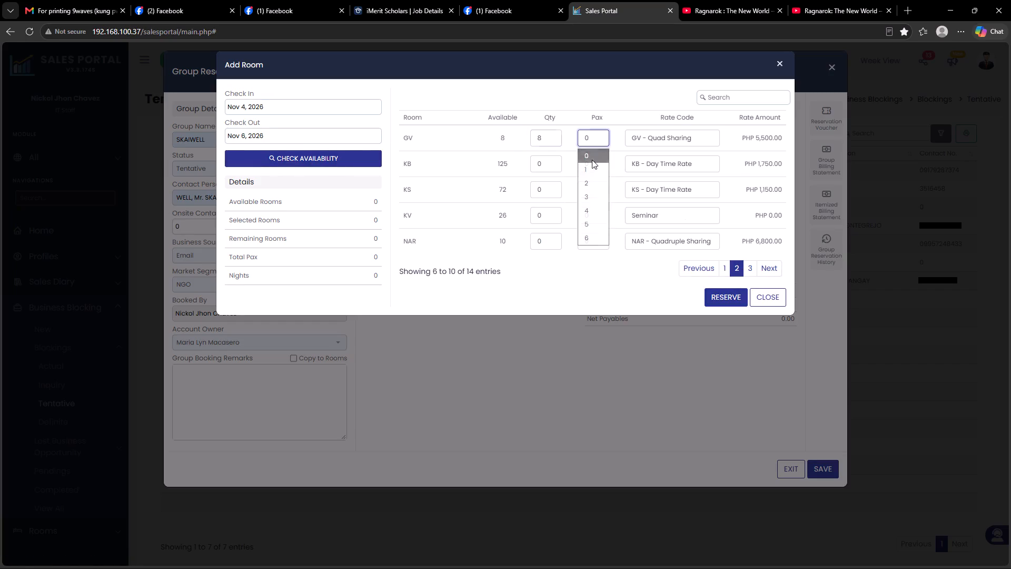
click(592, 169)
click(656, 142)
click(673, 226)
Set the RV room type to quantity 5, 1 pax and the Seminar rate, and reserve the chosen GV and RV rooms.
click(725, 262)
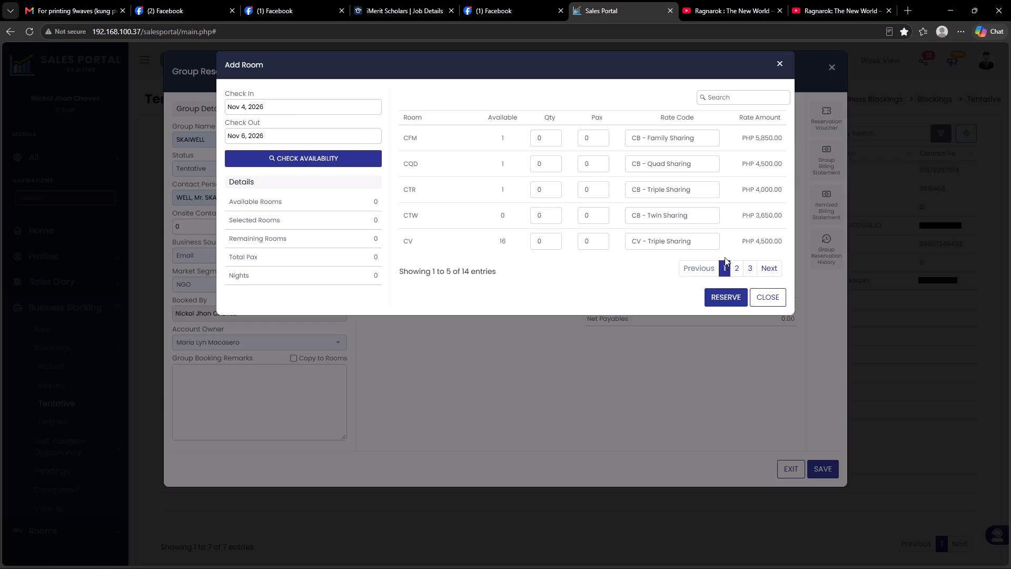
click(736, 263)
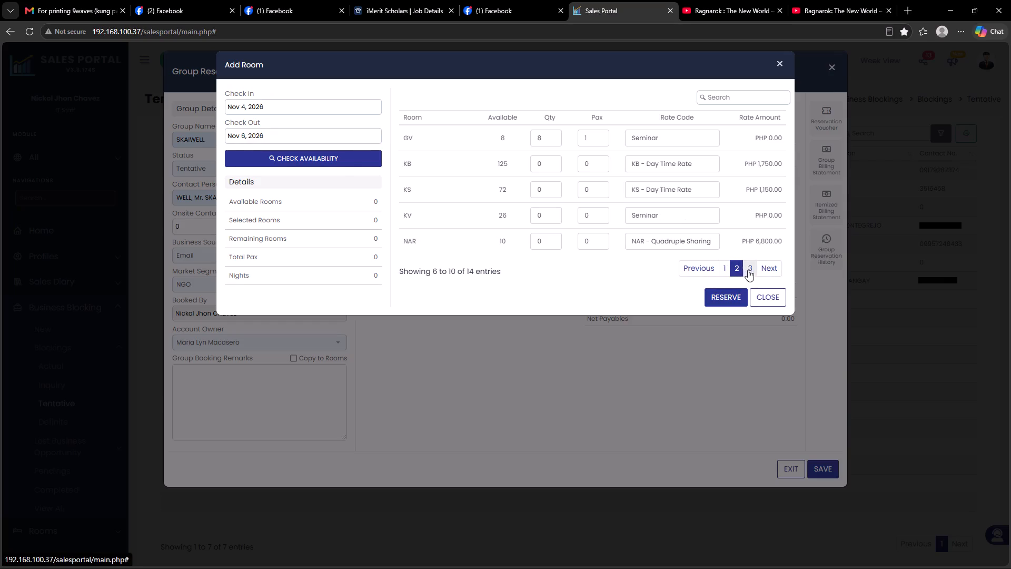
click(749, 269)
click(558, 163)
click(553, 249)
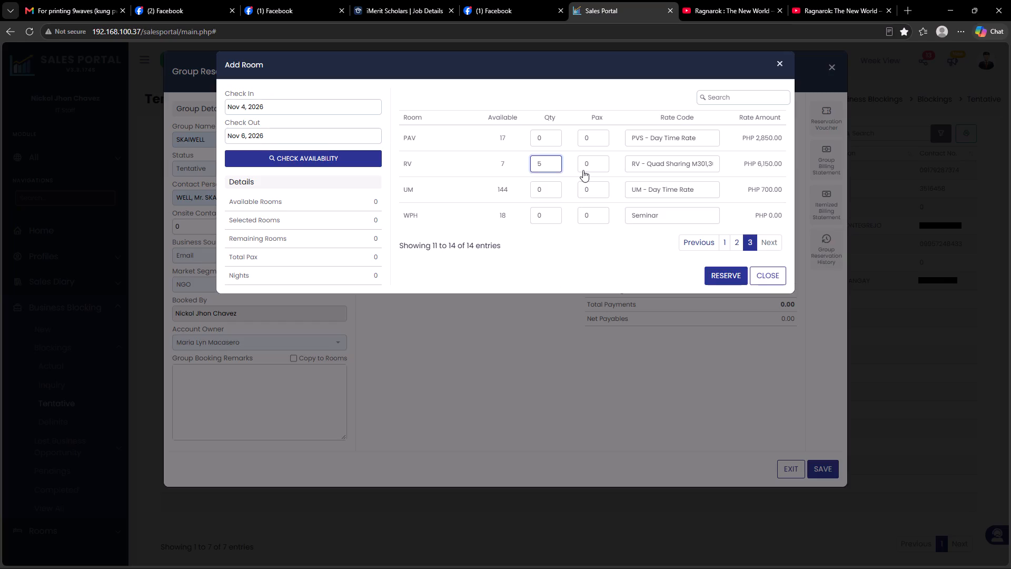
click(589, 162)
click(593, 199)
click(646, 171)
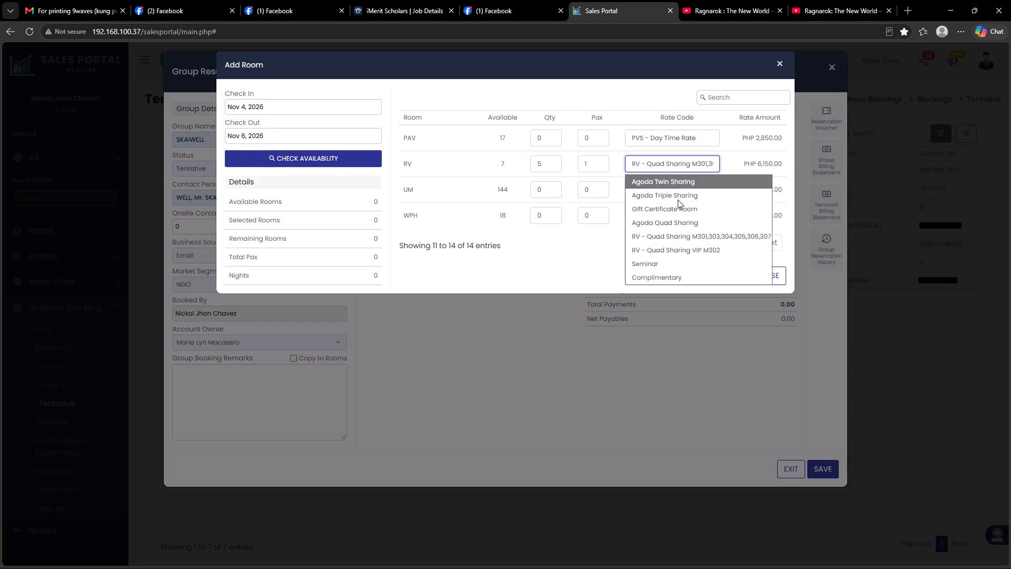
click(676, 258)
click(712, 275)
click(469, 393)
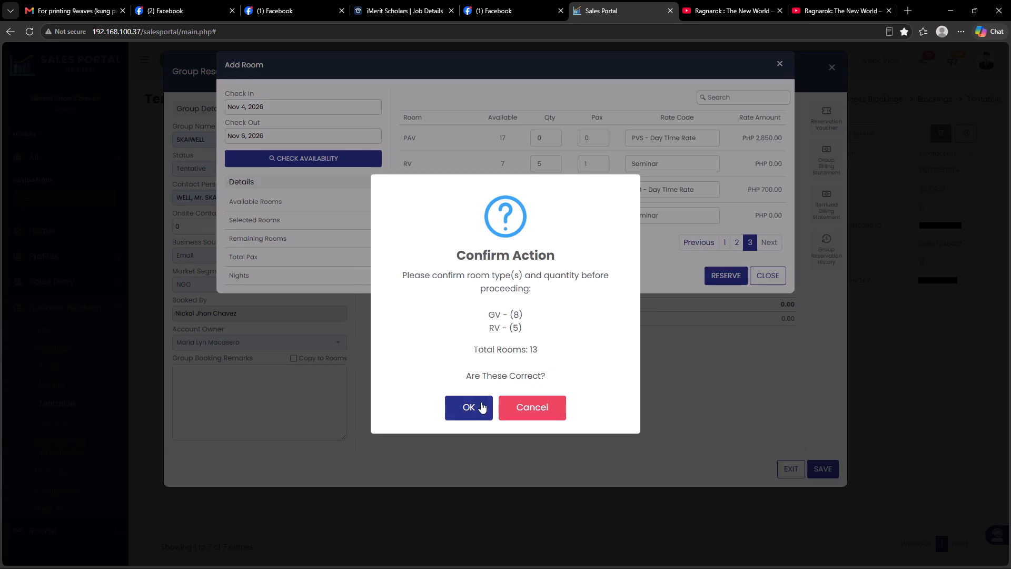
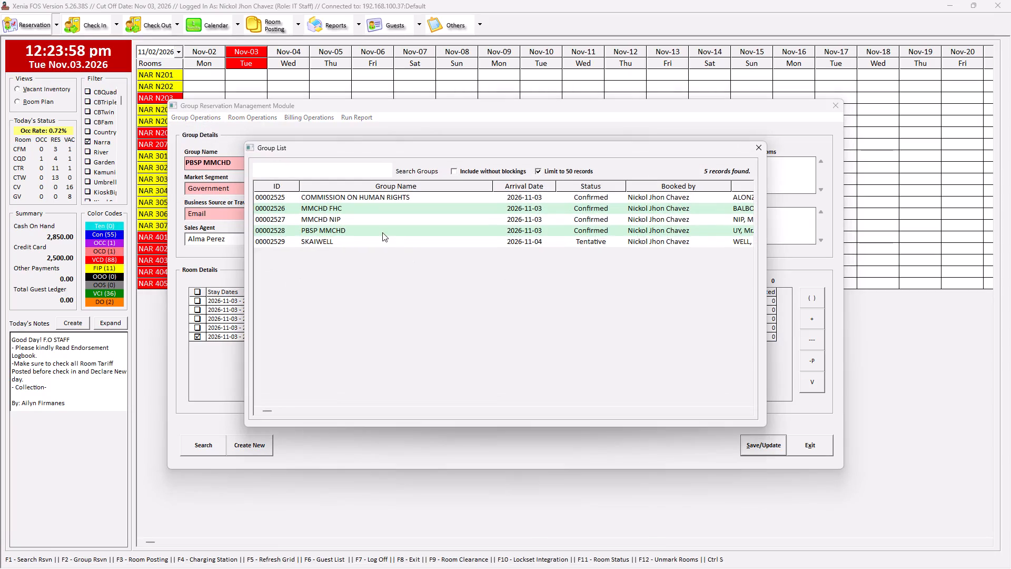
Open the SKAIWELL group and bring up the individual reservations of its GV room type.
double_click(381, 241)
click(200, 301)
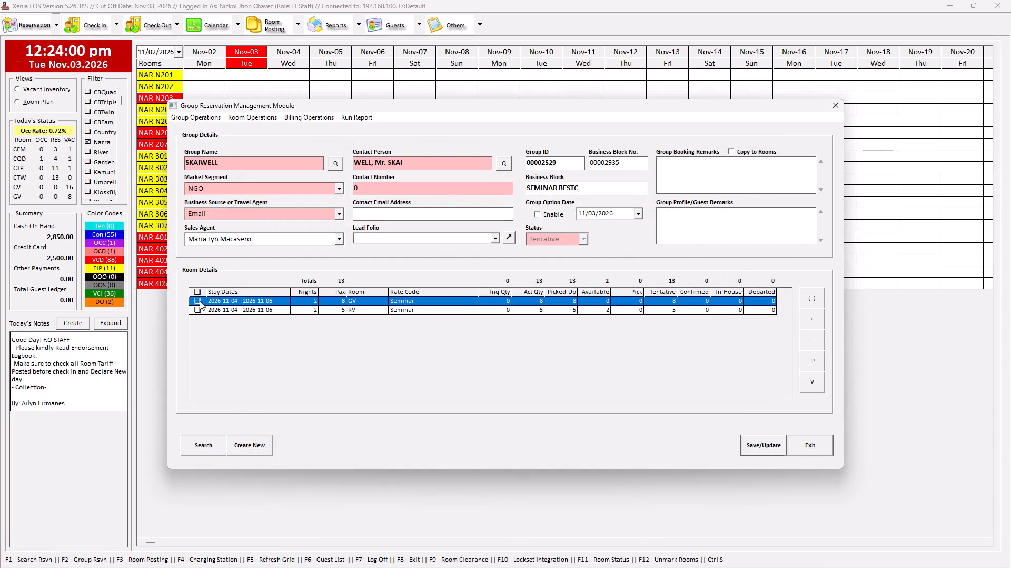
click(266, 119)
drag(288, 144, 288, 150)
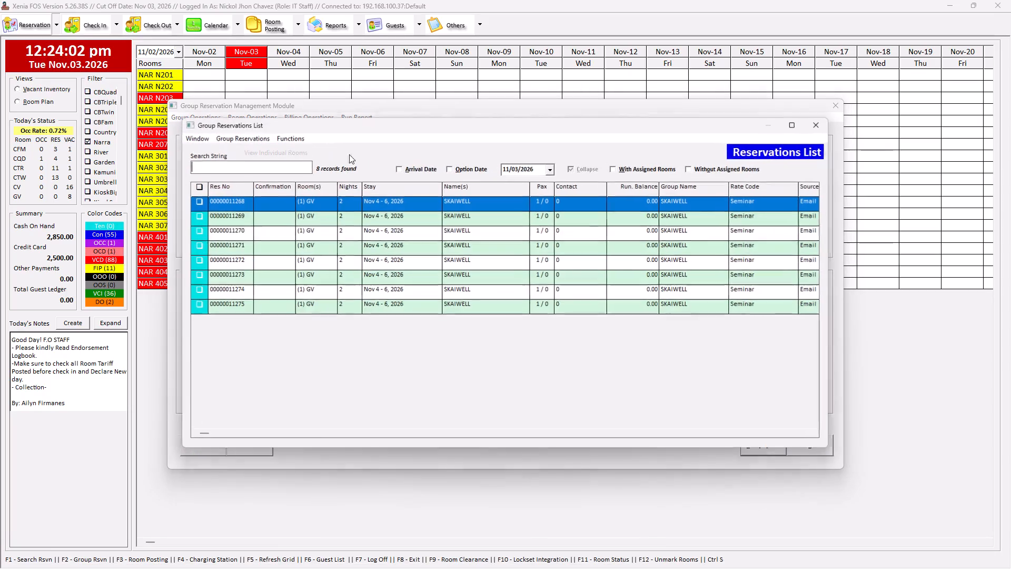
Assign rooms from location G to all of SKAIWELL's GV reservations and sort them in ascending room order.
click(203, 188)
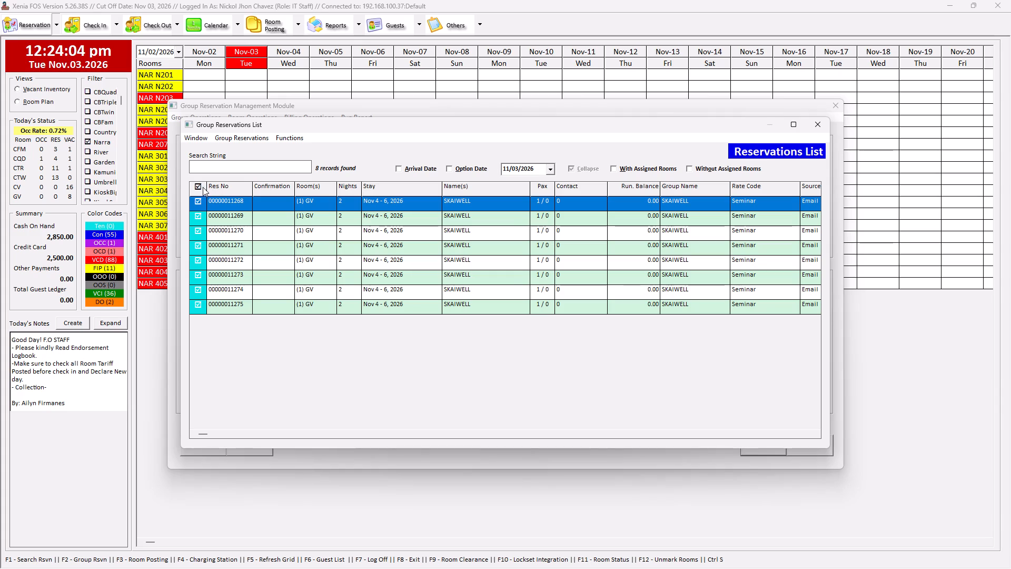
click(275, 140)
click(323, 147)
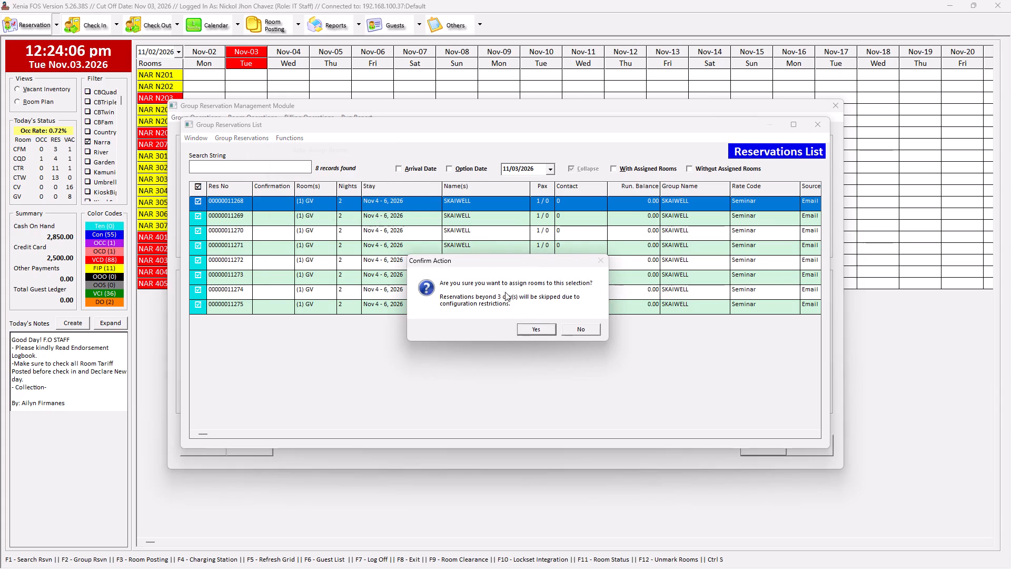
click(530, 331)
click(453, 229)
click(564, 336)
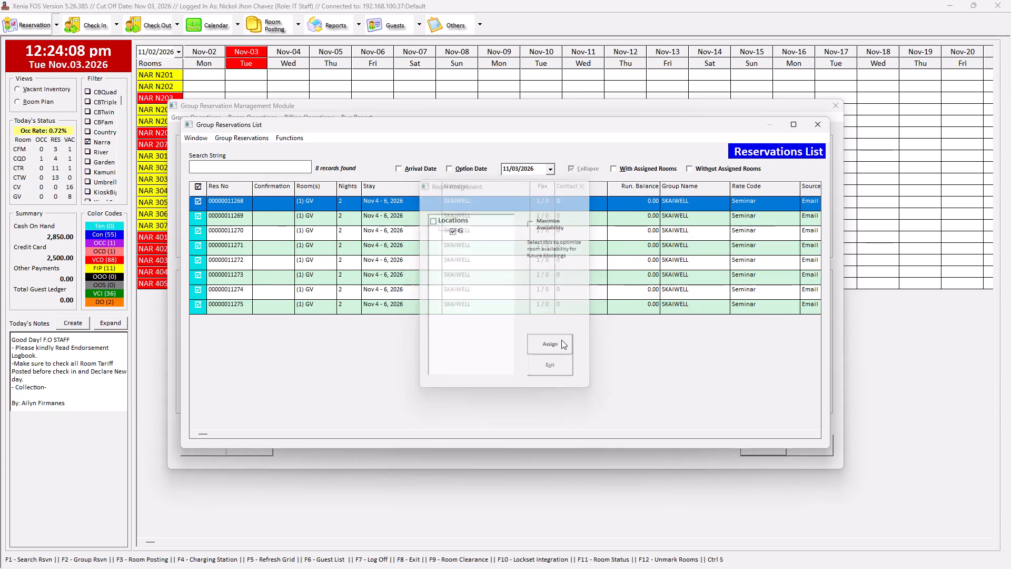
click(563, 330)
click(318, 191)
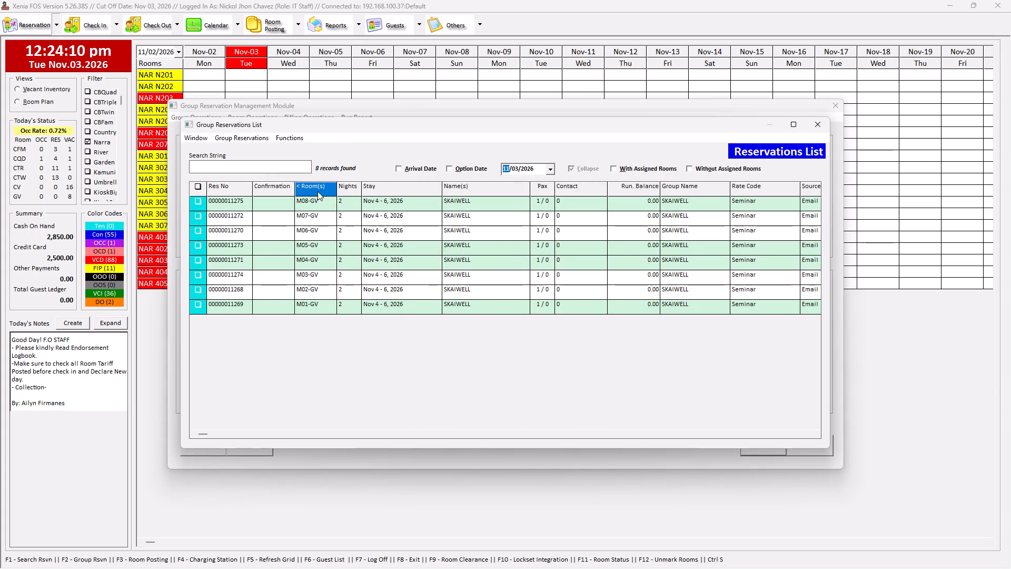
click(318, 191)
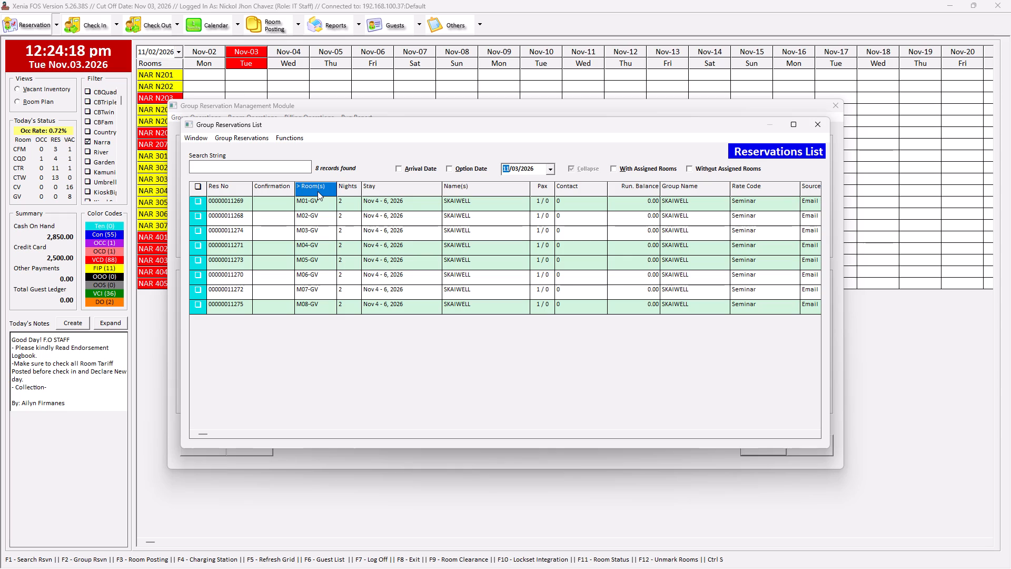
click(813, 125)
Assign rooms from location 3 to all of the SKAIWELL group's individual RV reservations.
click(200, 298)
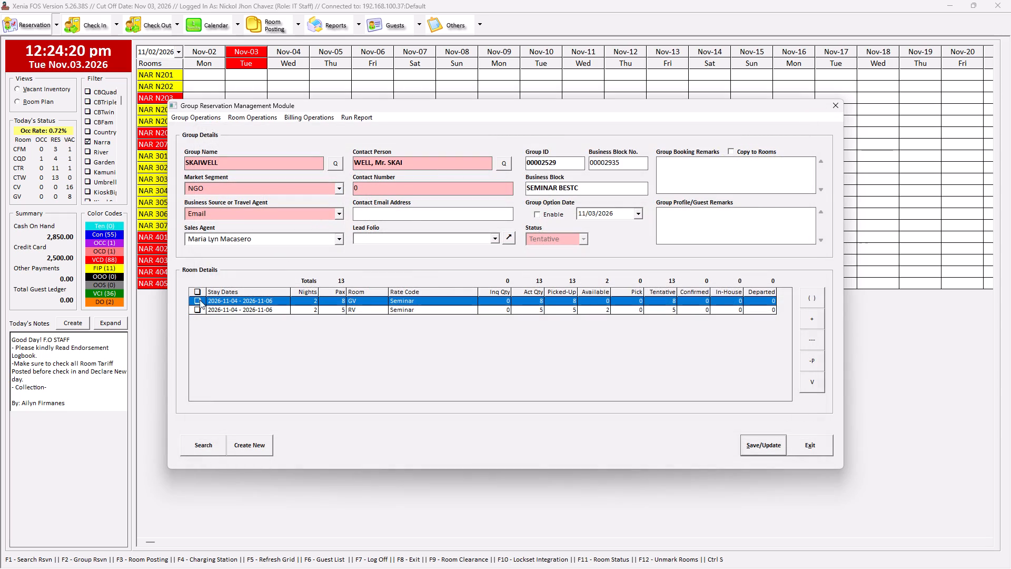
click(198, 310)
click(240, 117)
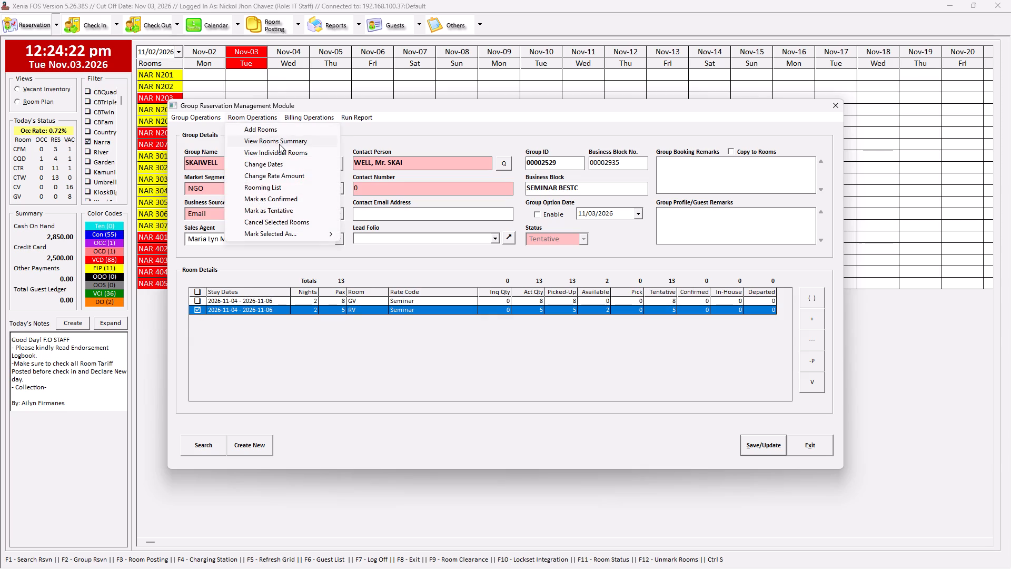
drag(279, 144, 279, 150)
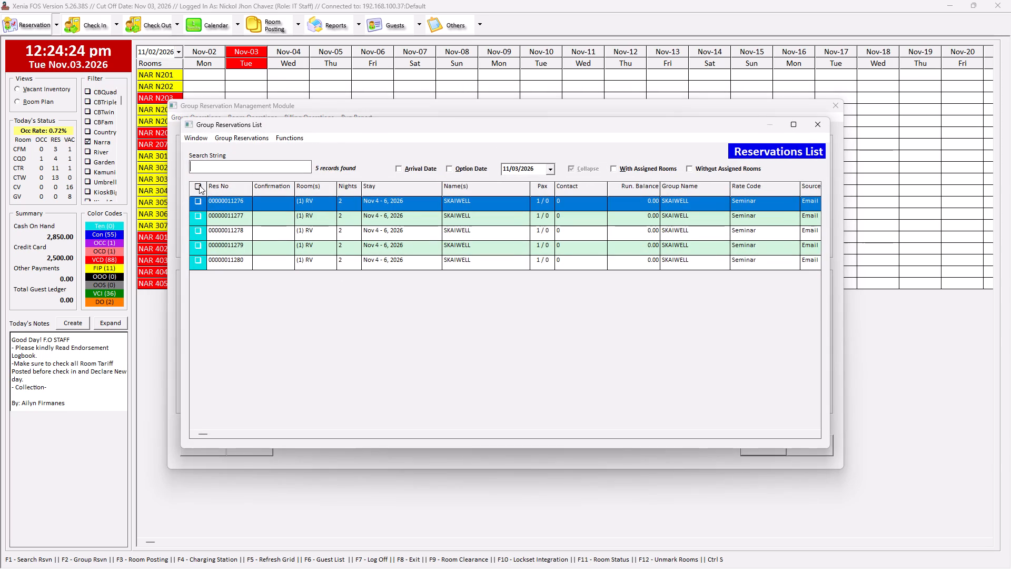
click(198, 185)
click(293, 138)
click(305, 148)
click(531, 321)
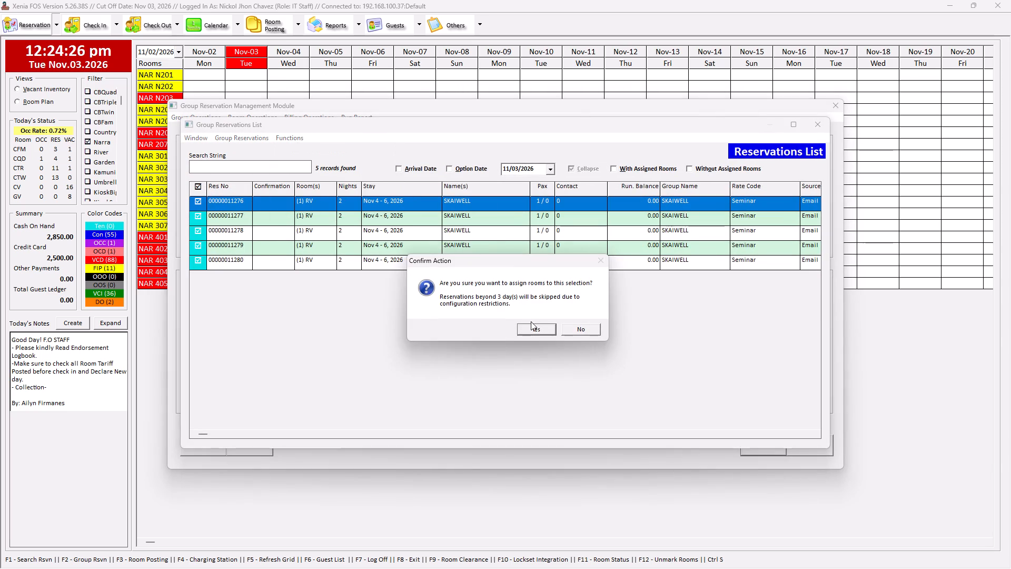
click(532, 329)
click(454, 236)
click(455, 232)
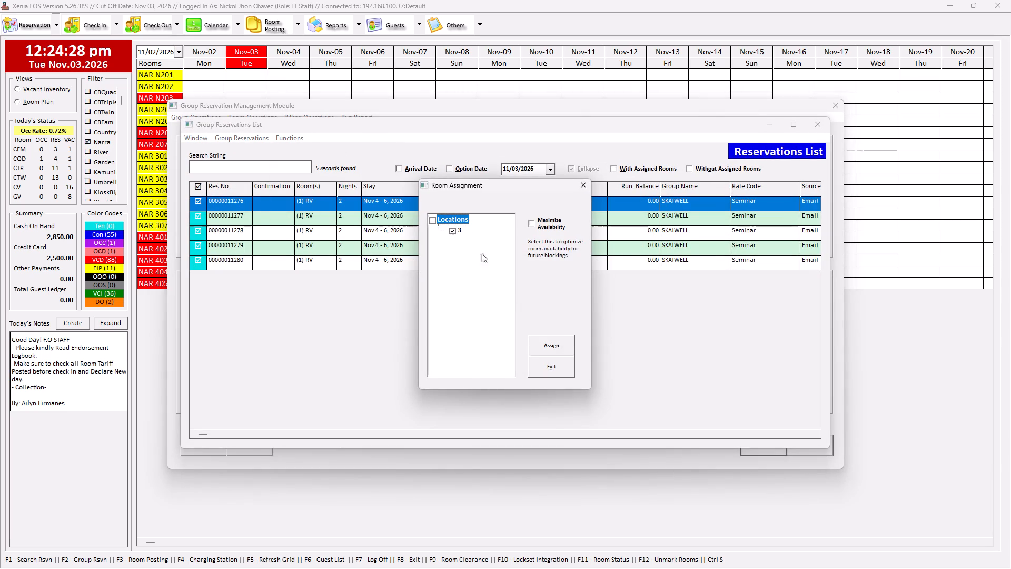
click(570, 337)
click(561, 321)
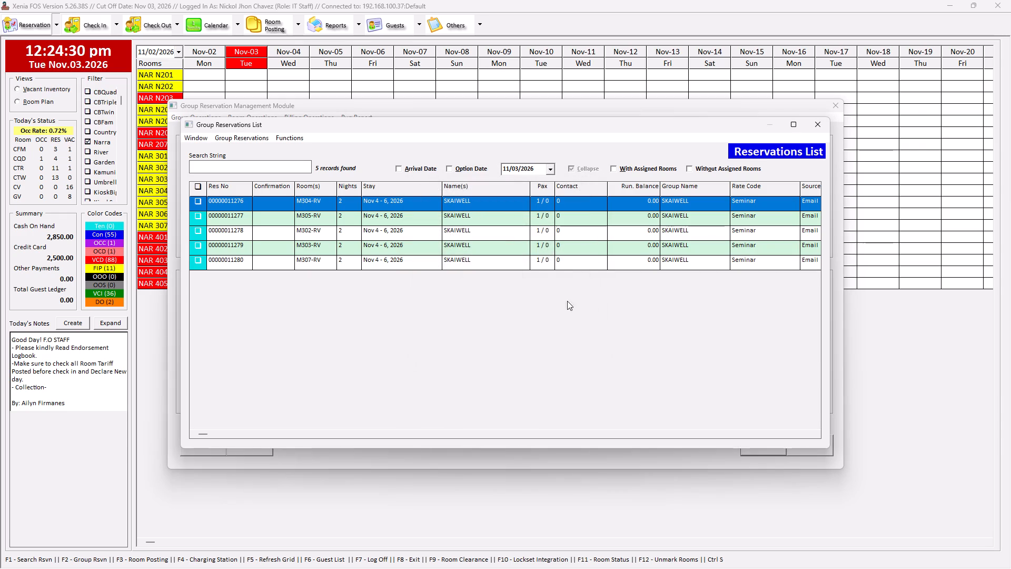
Change the room of SKAIWELL's M307 RV reservation to M301, update it, and sort the list in ascending room order.
click(320, 192)
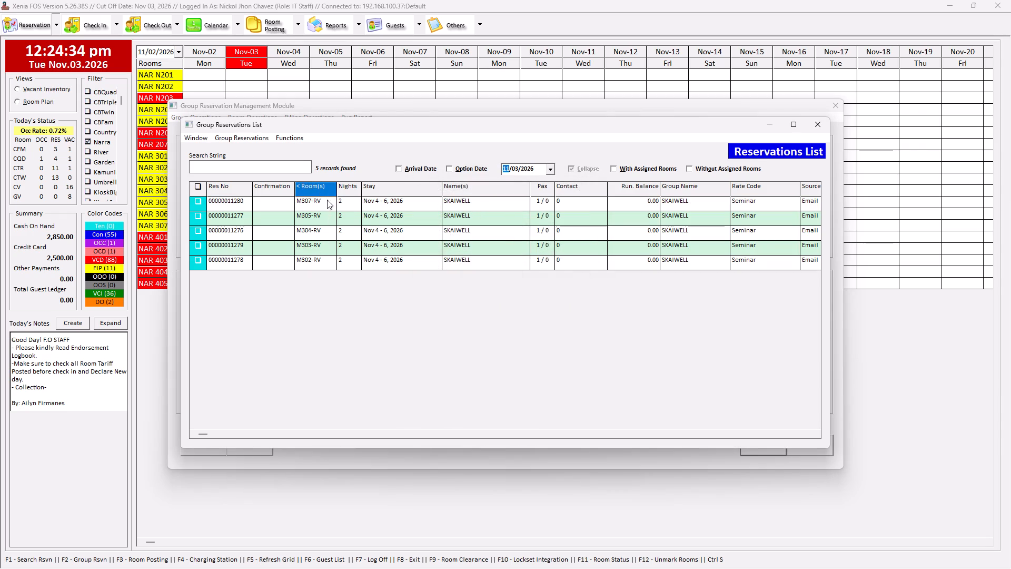
double_click(327, 200)
click(498, 242)
click(485, 273)
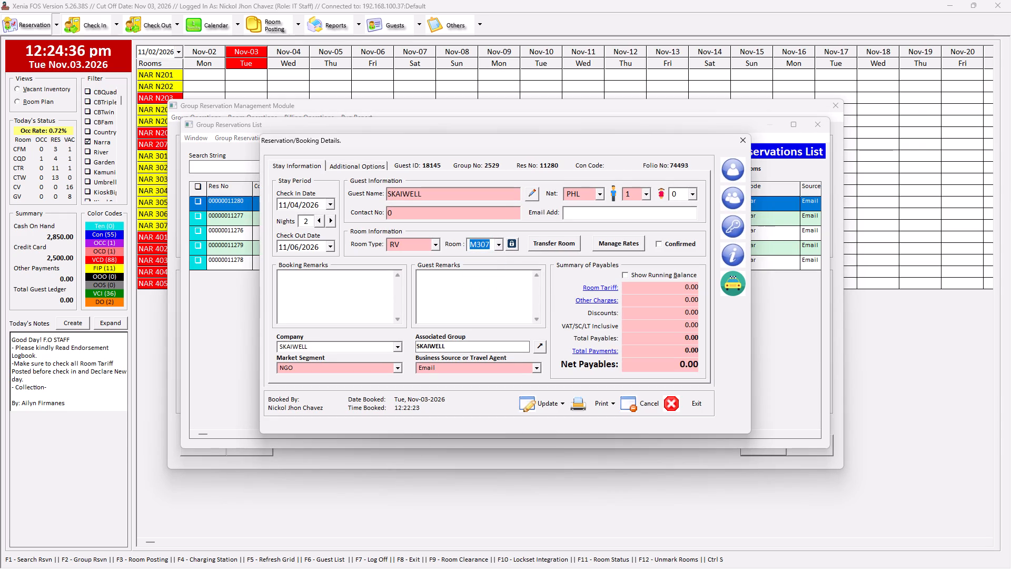
click(503, 242)
click(488, 263)
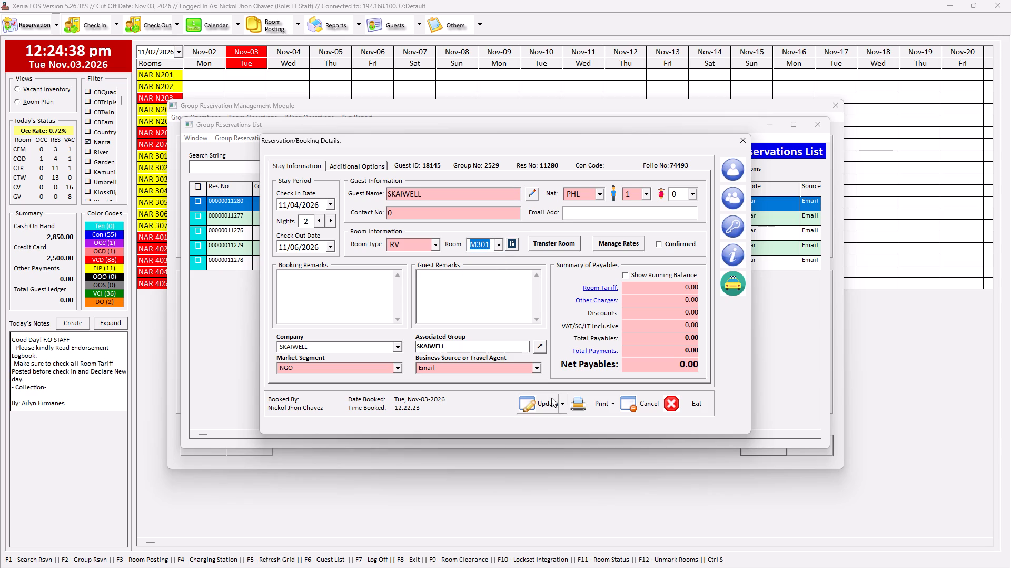
click(539, 397)
click(574, 328)
click(746, 144)
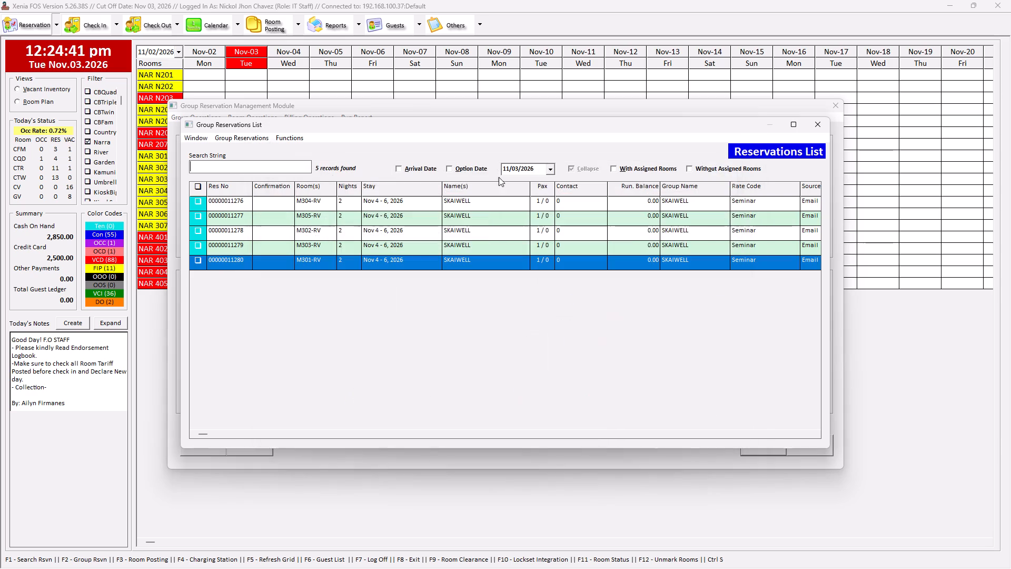
click(321, 190)
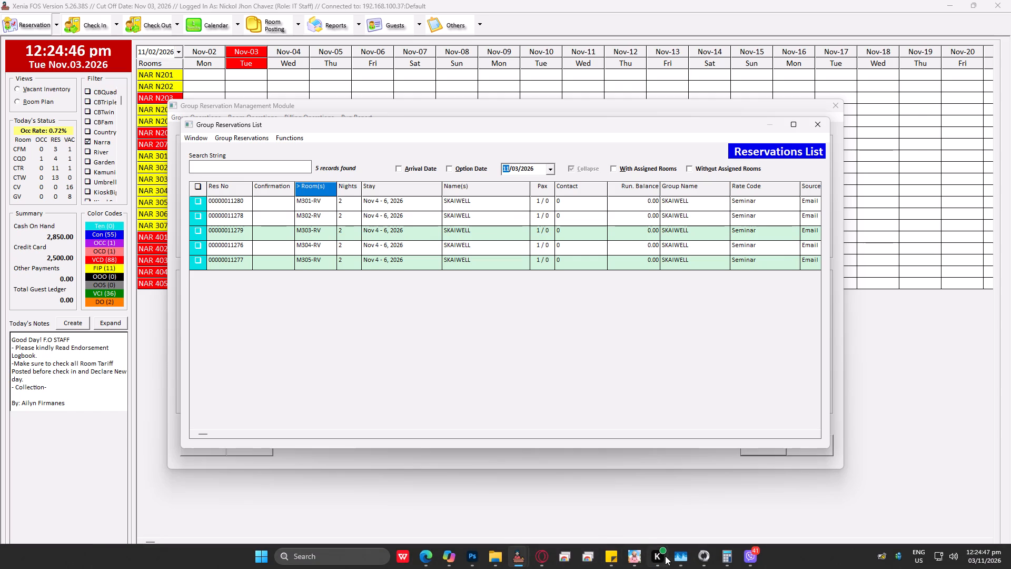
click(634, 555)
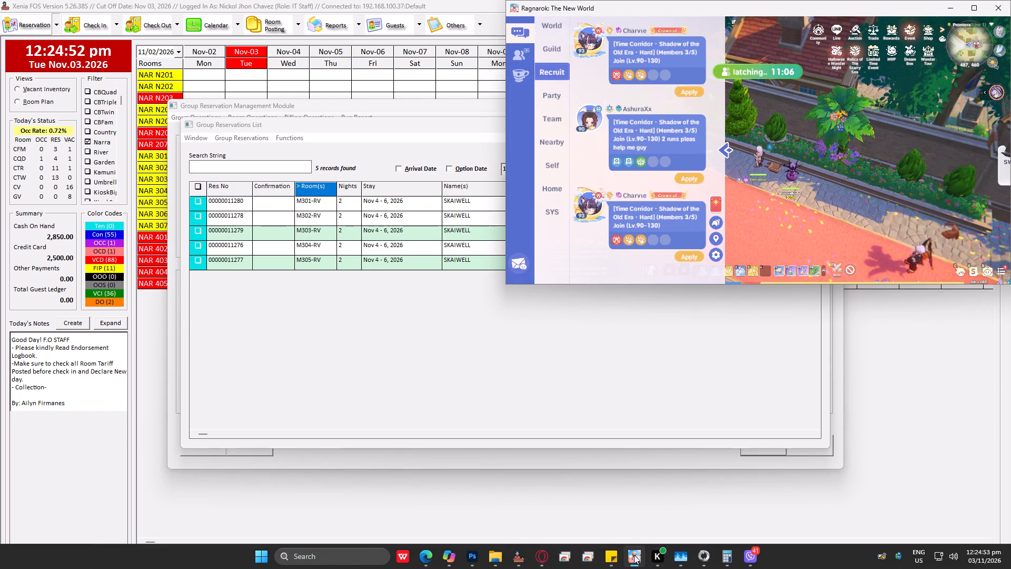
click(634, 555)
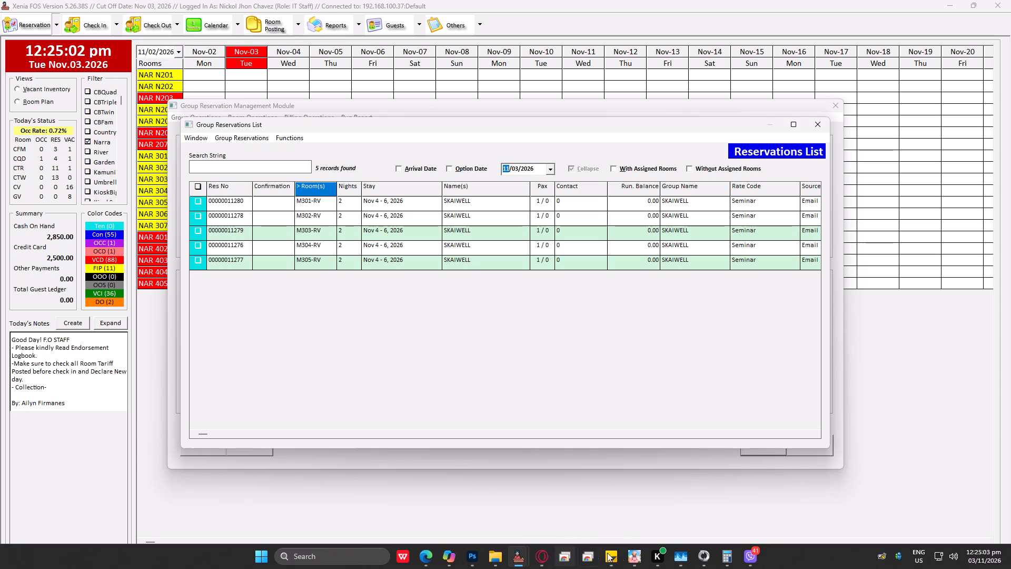
Switch to the Ragnarok game, read back through the older guild chat messages, and close the chat.
click(634, 555)
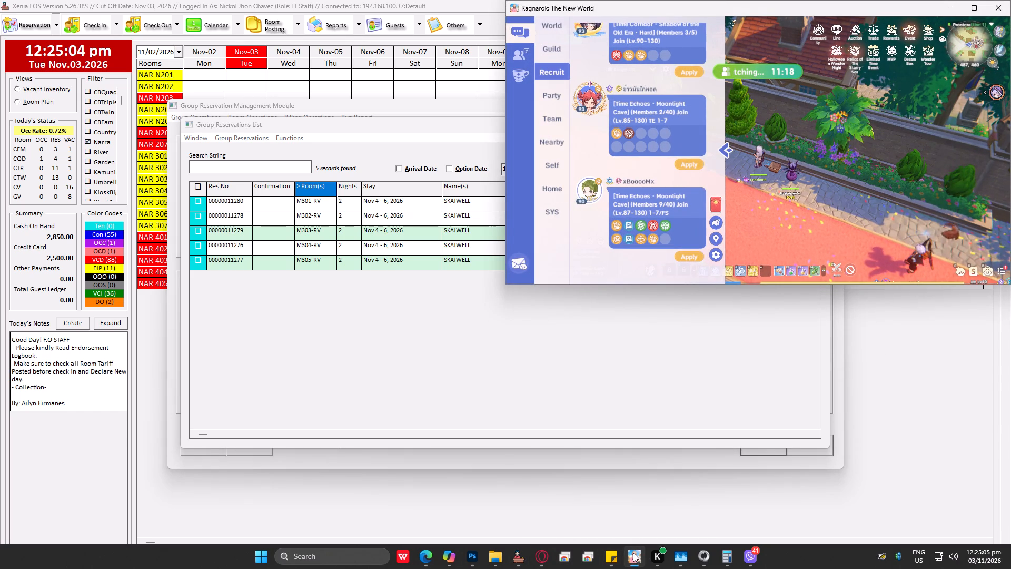
click(542, 51)
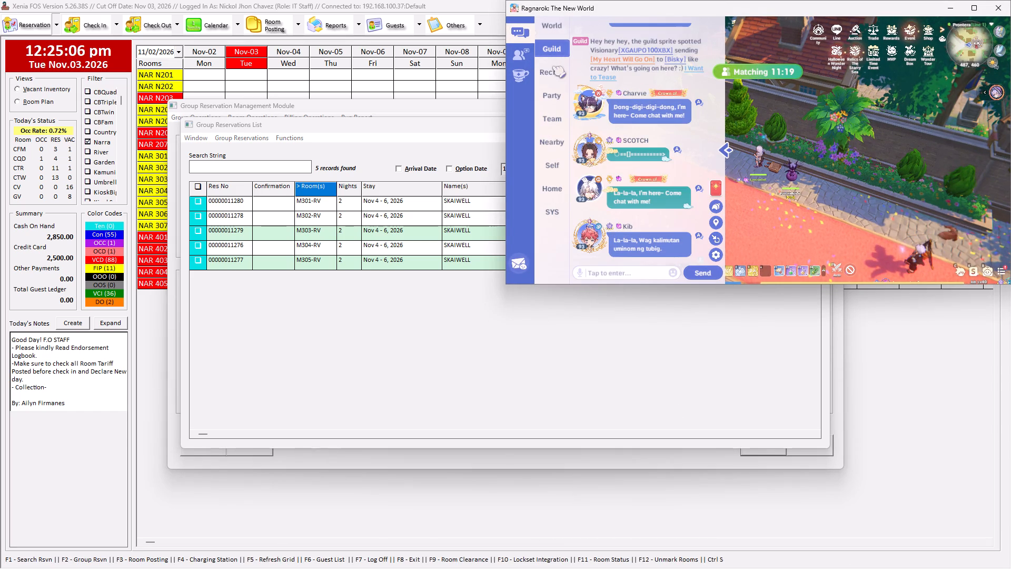
drag(639, 68, 645, 188)
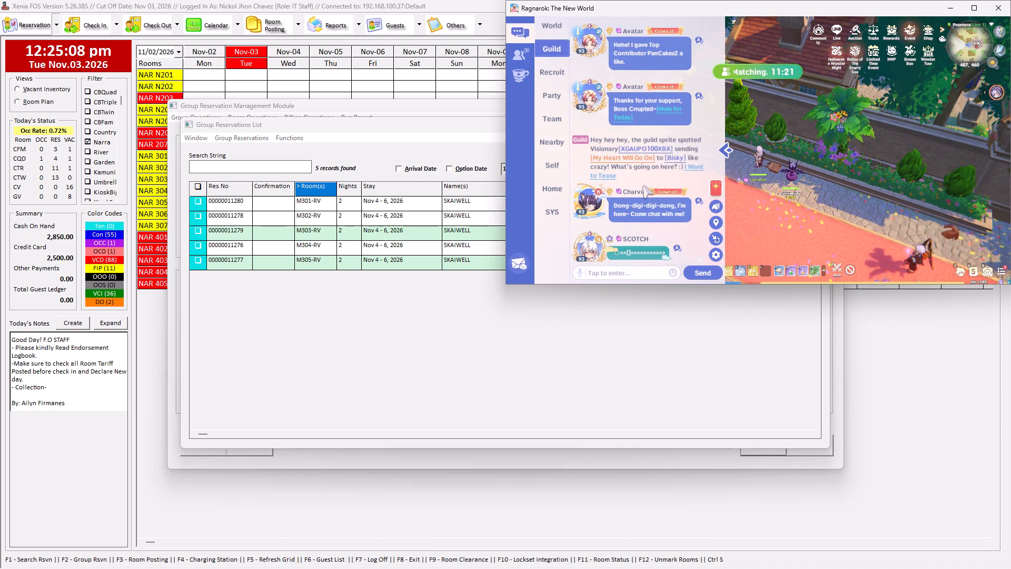
drag(645, 188, 641, 239)
drag(646, 110, 658, 189)
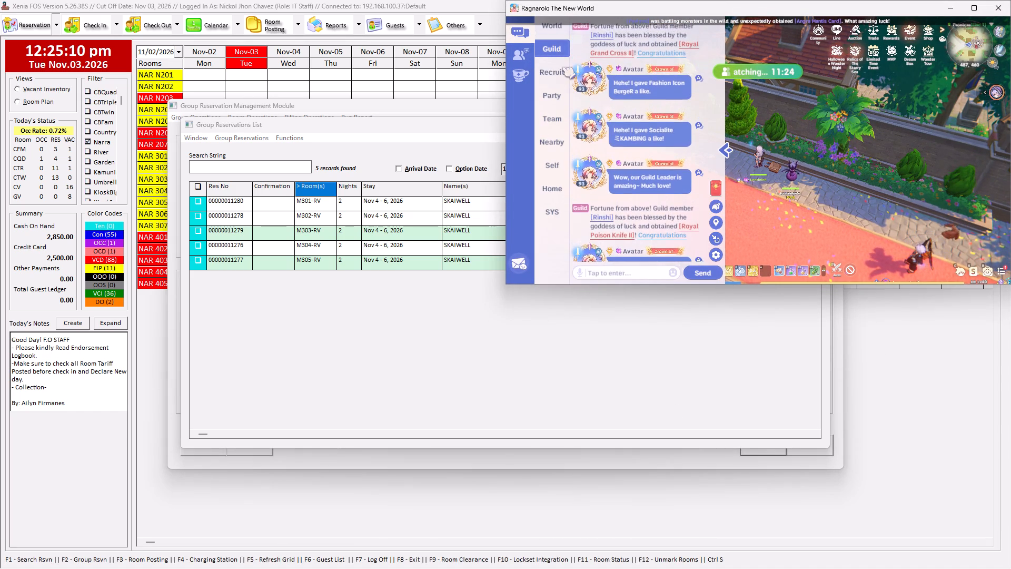
drag(622, 81, 626, 161)
click(553, 68)
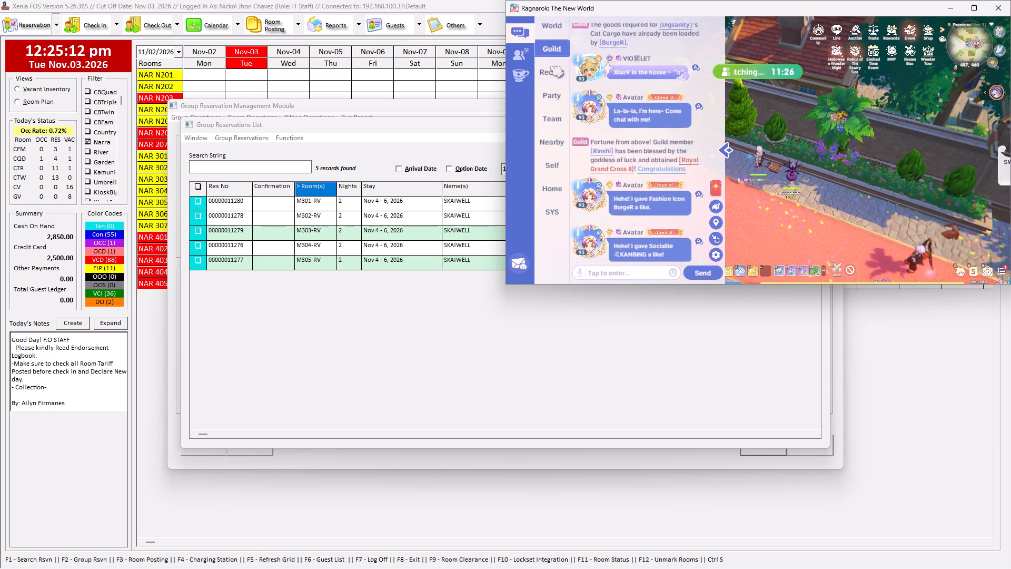
click(722, 154)
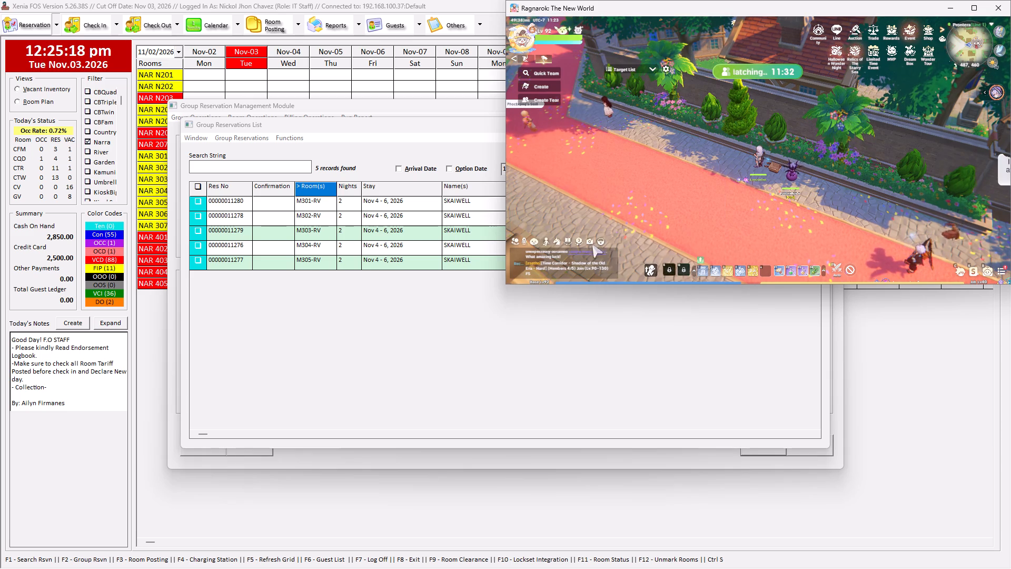
Switch to Facebook in Edge, close the open Loggy3 post, and look over the news feed and Messenger chat list.
click(429, 559)
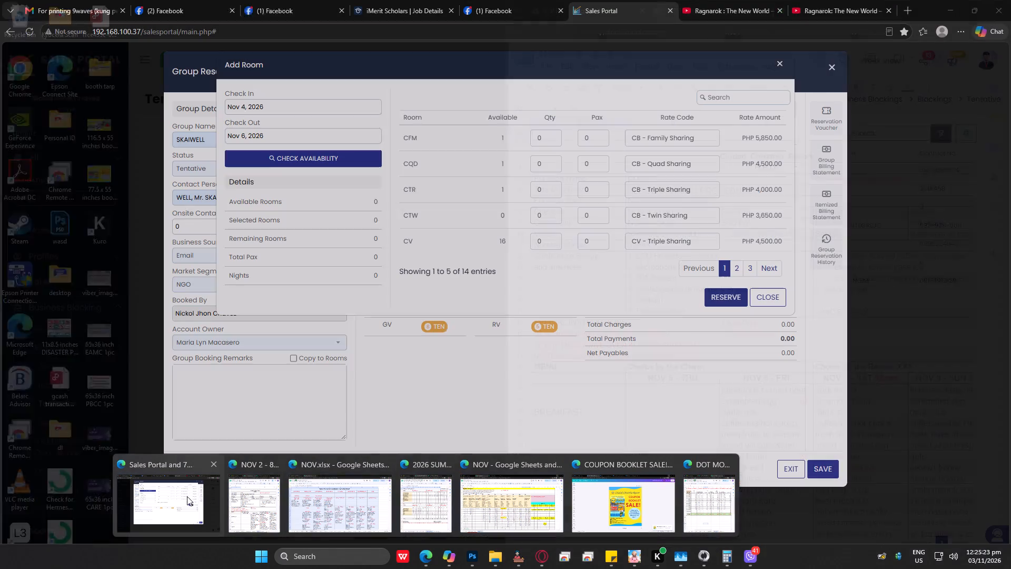
click(186, 497)
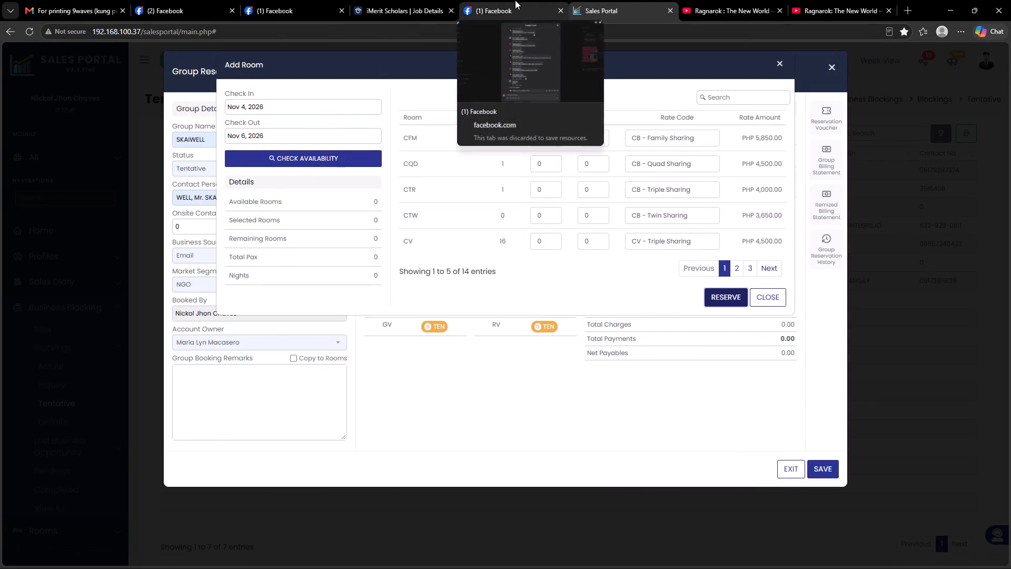
click(515, 0)
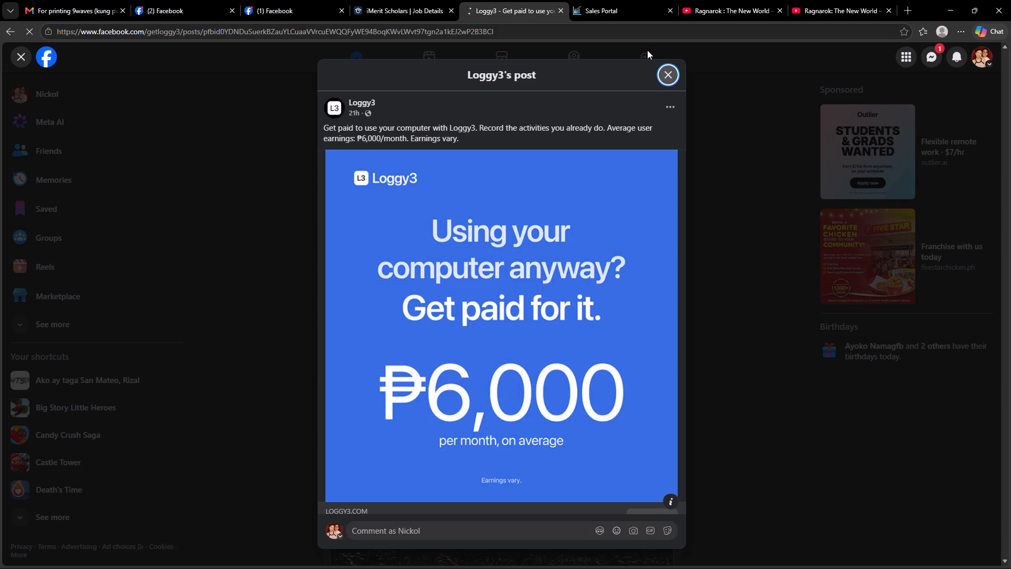
click(667, 70)
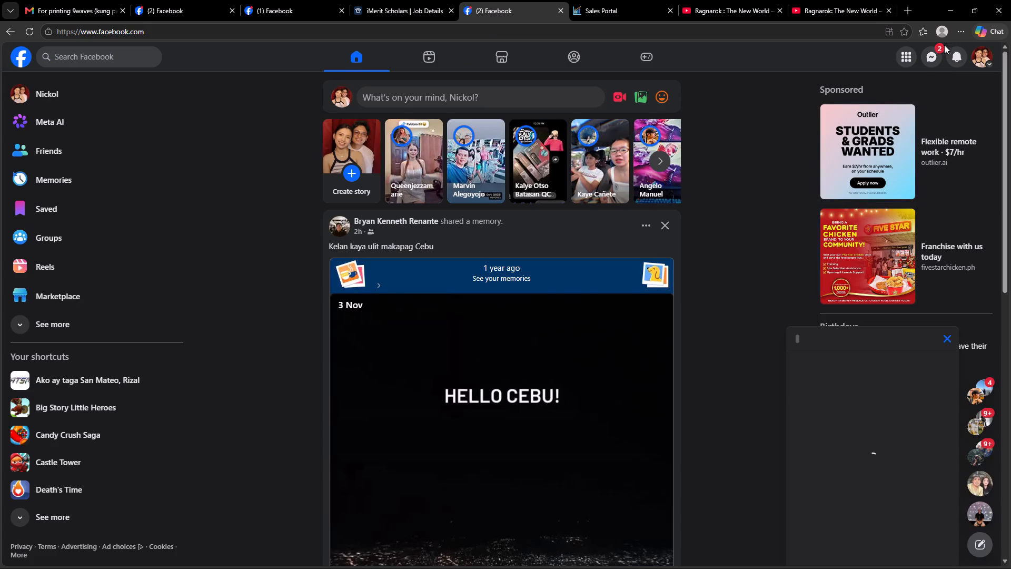
scroll(671, 307, down, 7)
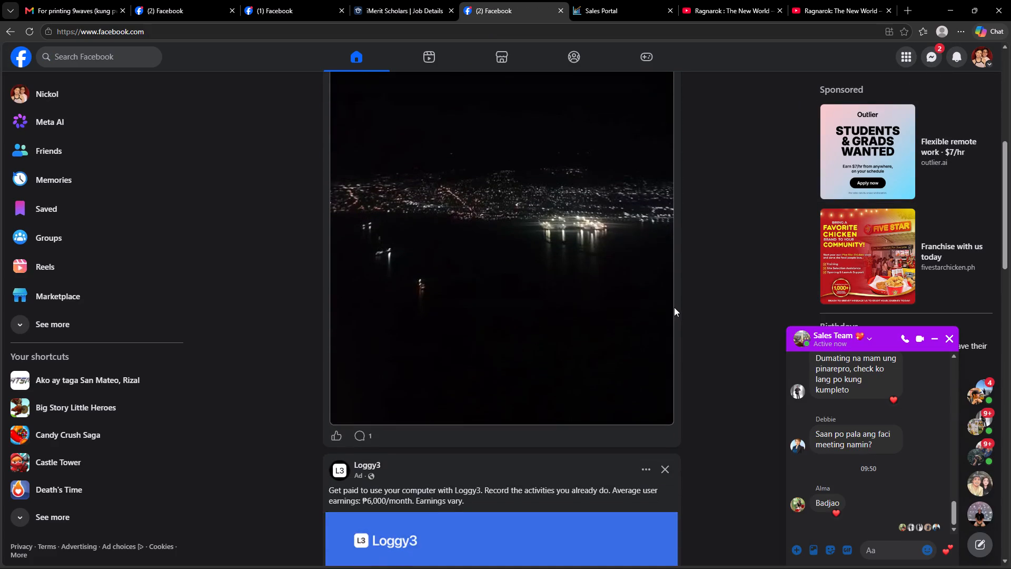
scroll(674, 307, up, 2)
scroll(674, 307, down, 7)
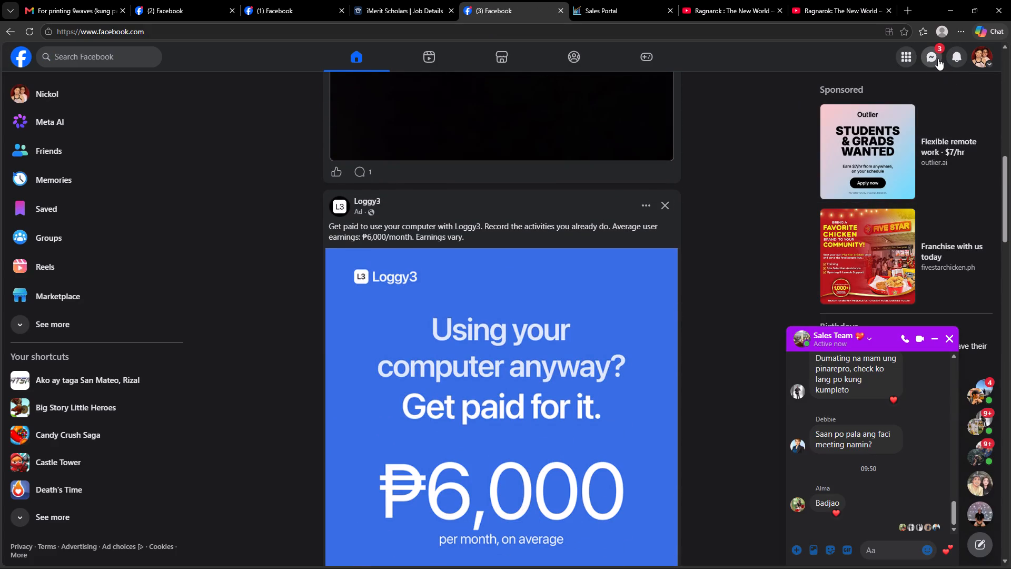
click(938, 58)
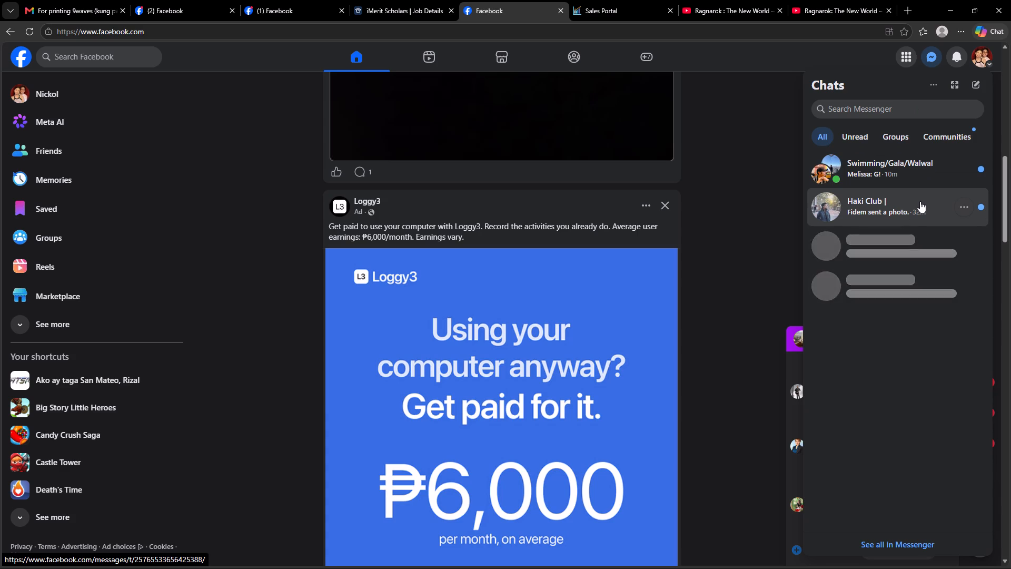
Browse through the suggested profiles under People you may know in the Facebook feed.
scroll(738, 241, down, 8)
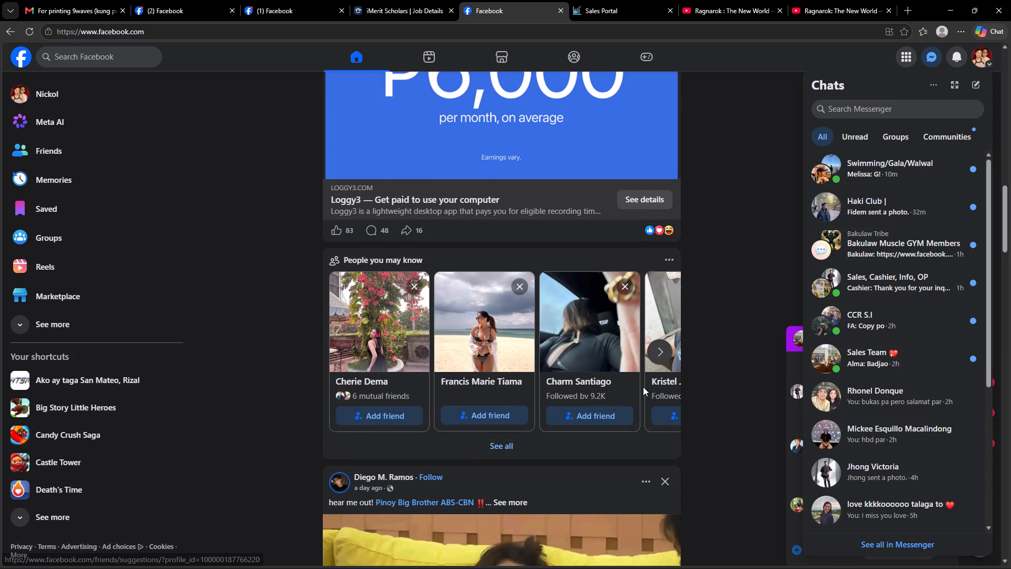
click(666, 346)
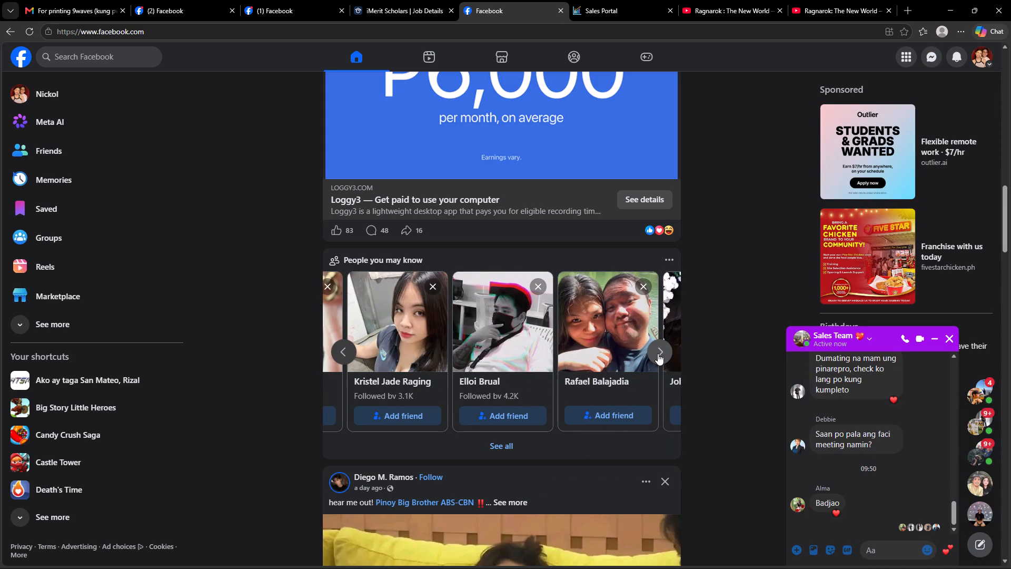
click(658, 354)
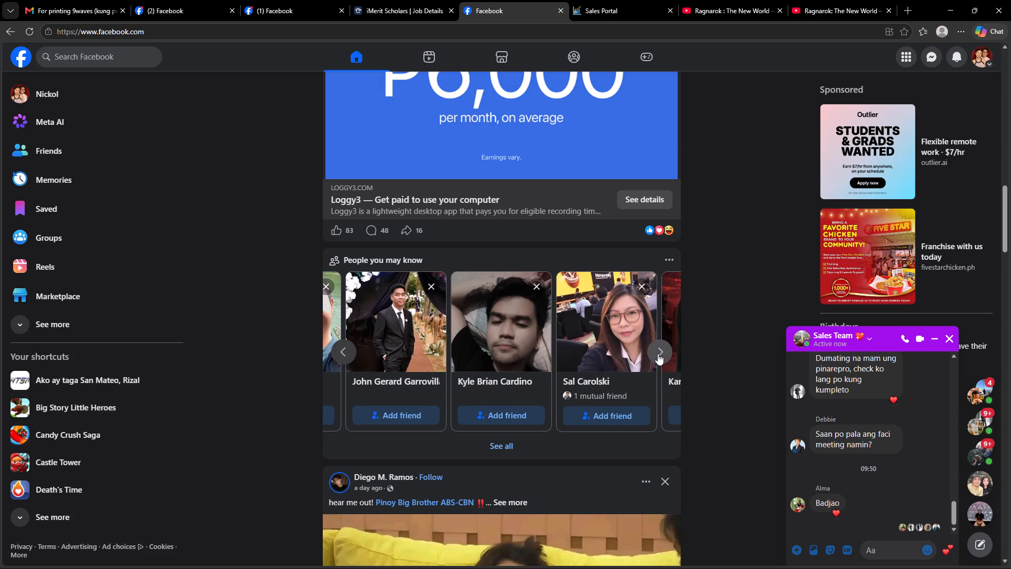
click(658, 354)
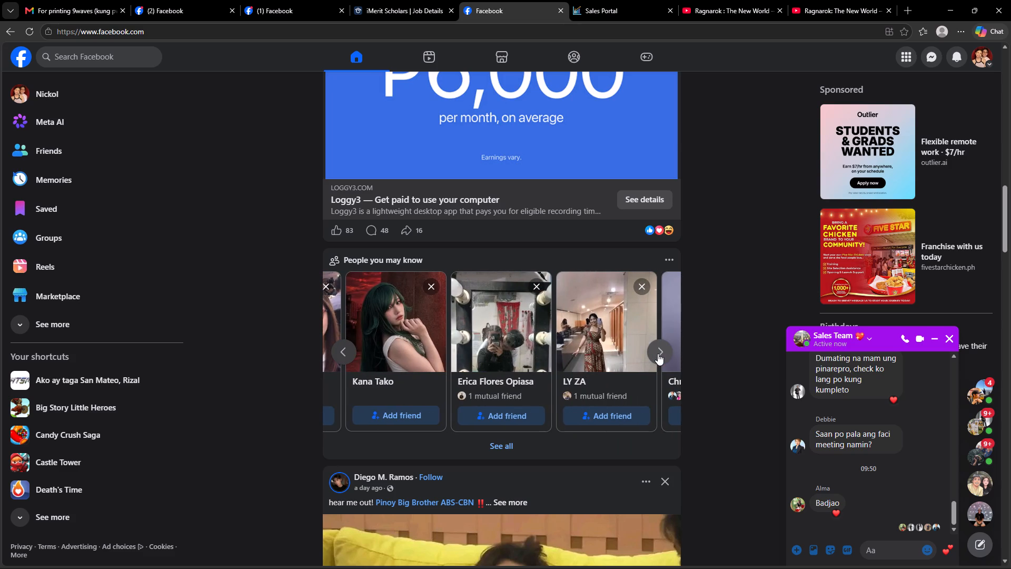
click(658, 354)
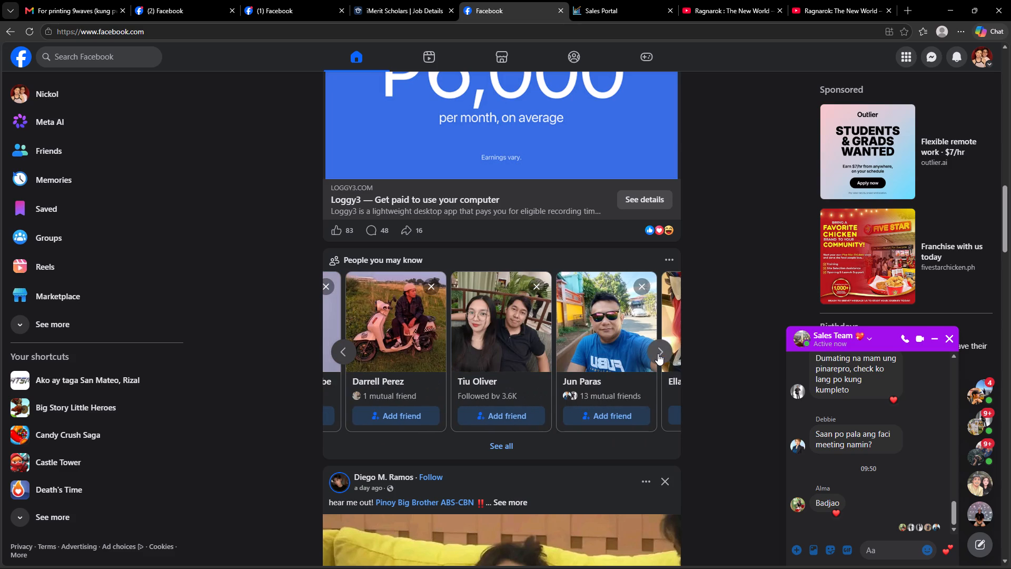
click(658, 354)
click(658, 354)
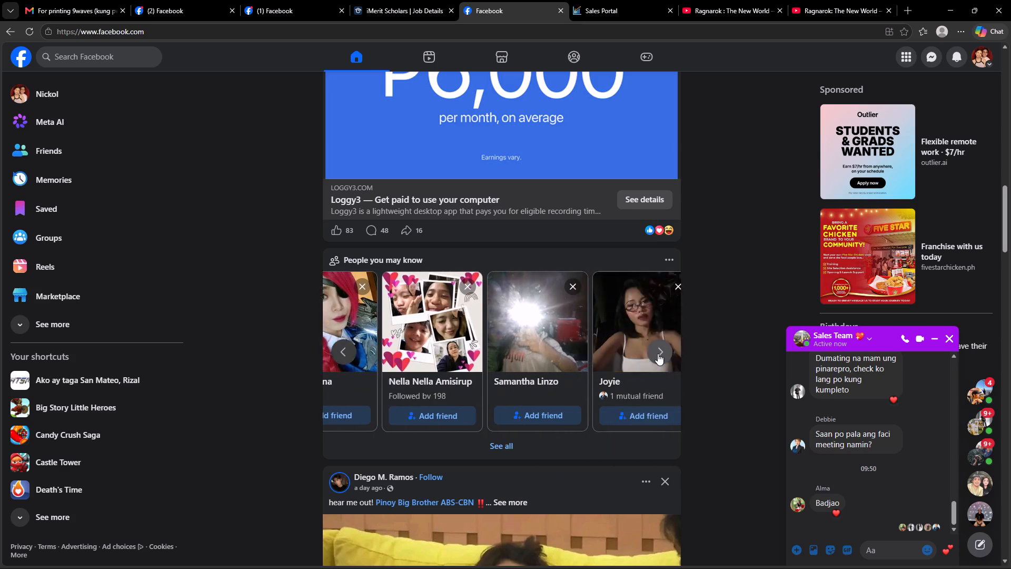
click(658, 354)
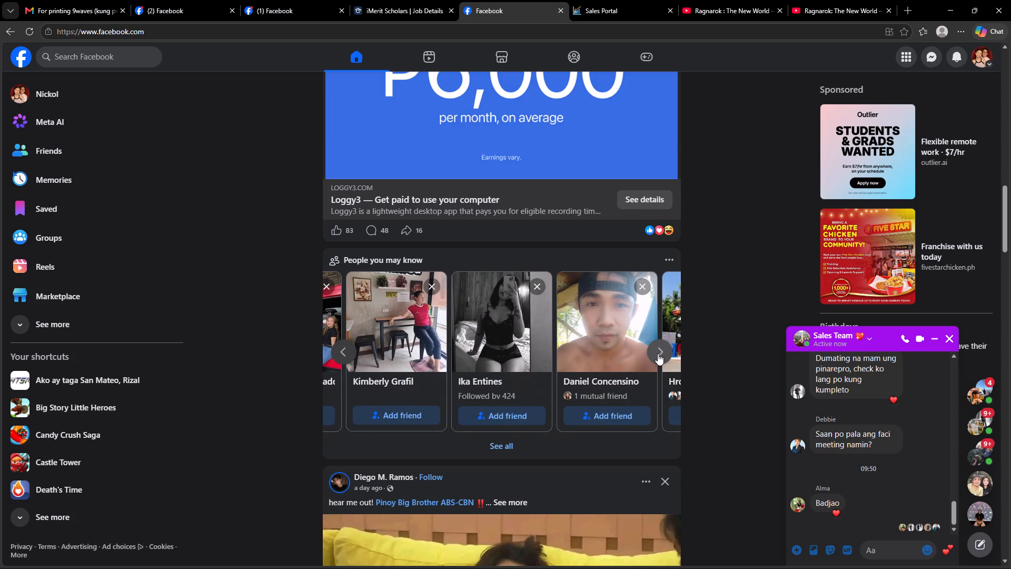
click(658, 354)
Expand the feed post about Pinoy Big Brother ABS-CBN and read its full text.
scroll(689, 377, down, 5)
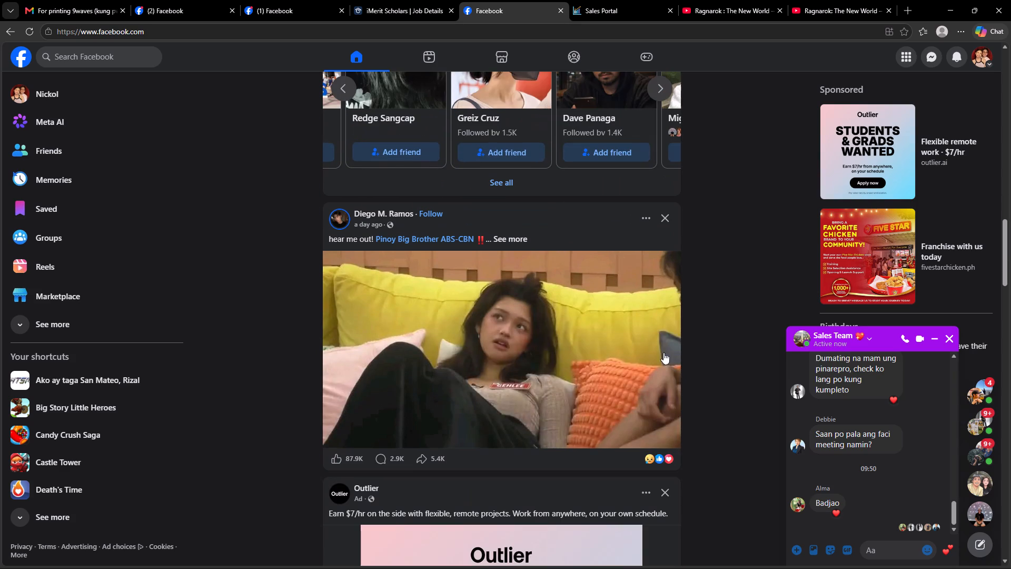
click(504, 240)
scroll(728, 377, down, 1)
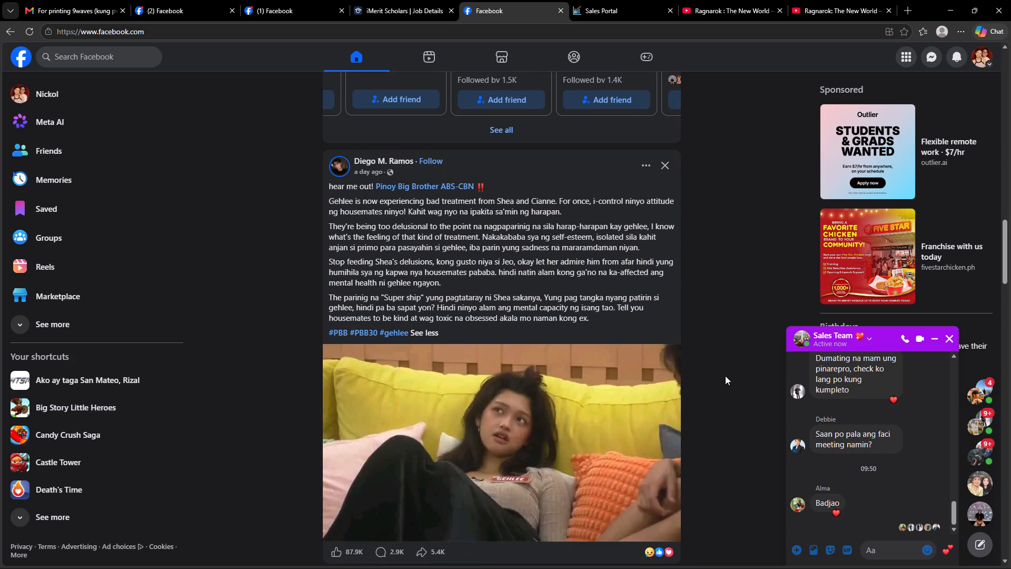
scroll(725, 376, down, 2)
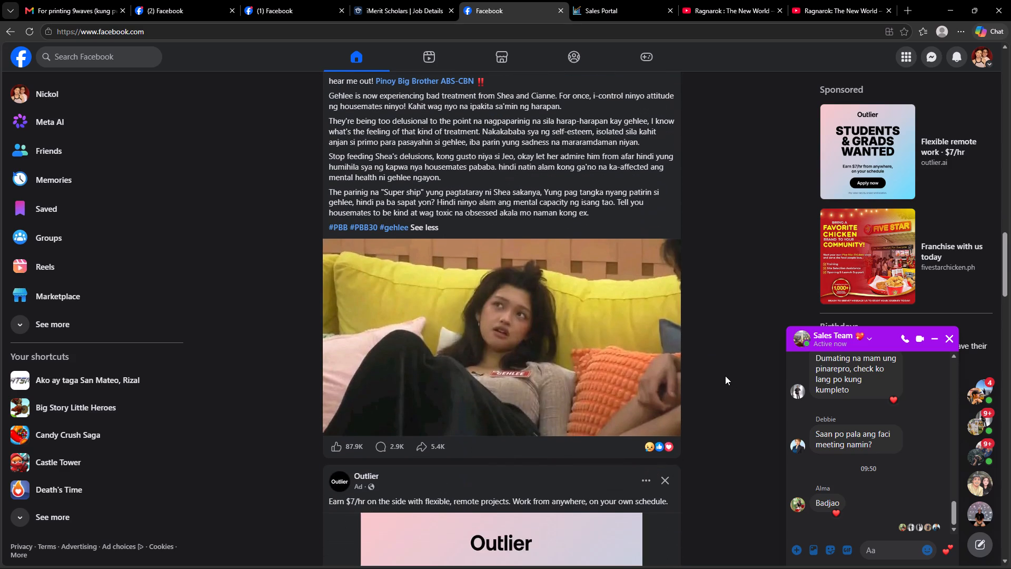